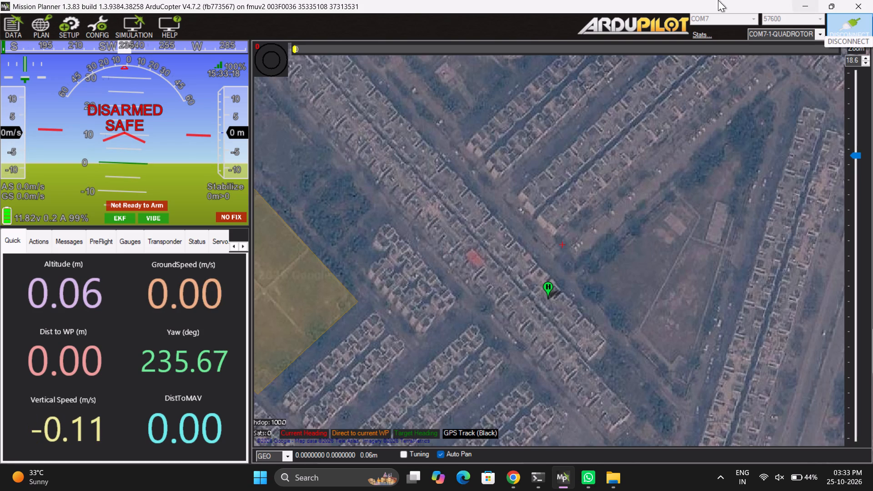
# In the full parameter list's SERVO9 group, set SERVO9_MIN to 800 and SERVO9_MAX to 2200.
pyautogui.click(102, 28)
pyautogui.click(15, 34)
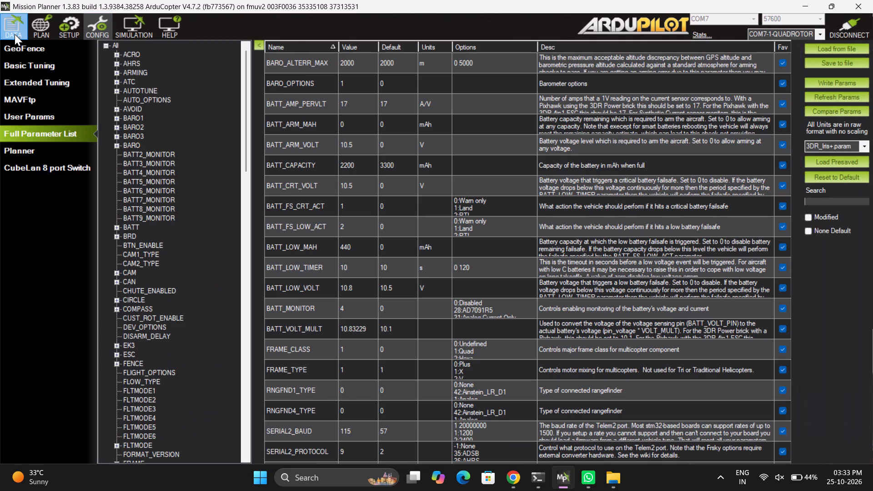
pyautogui.click(90, 27)
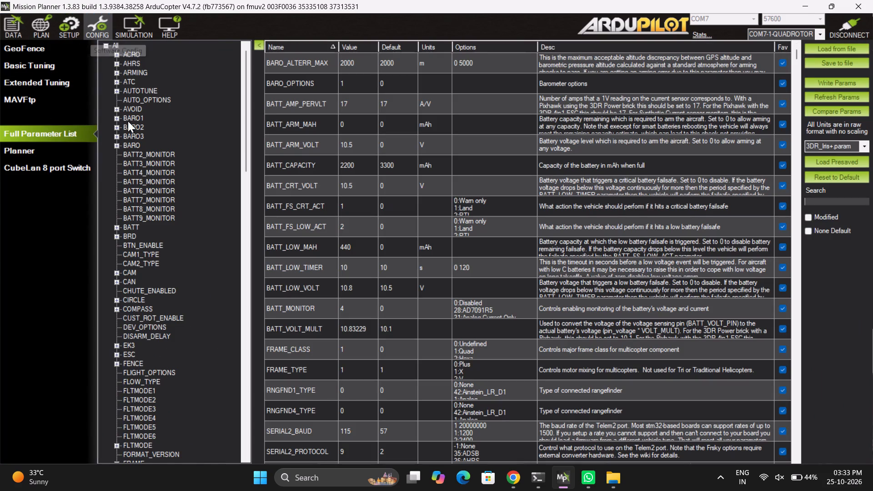
pyautogui.scroll(-3, 144, 237)
pyautogui.scroll(-2, 147, 441)
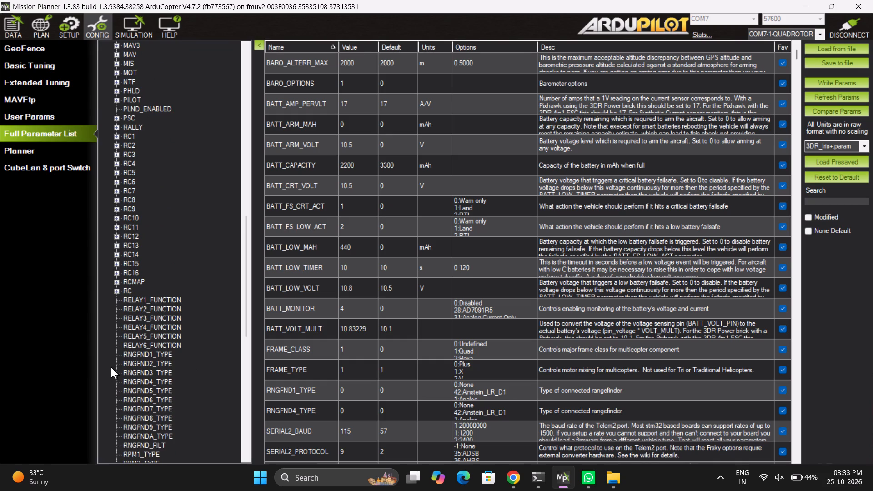
pyautogui.scroll(-3, 113, 372)
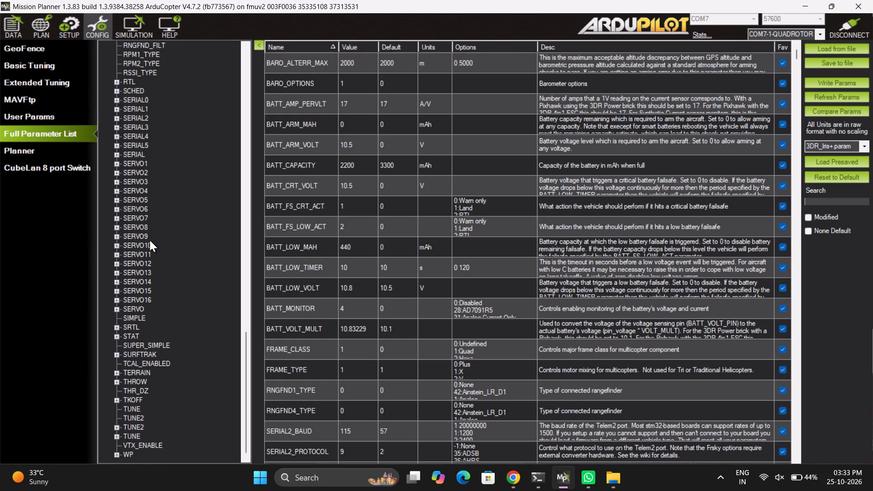
pyautogui.click(145, 239)
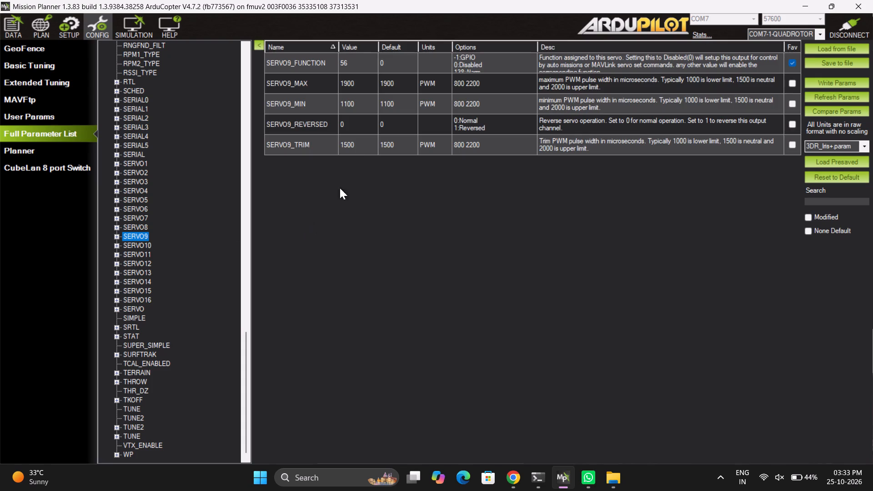
pyautogui.click(361, 105)
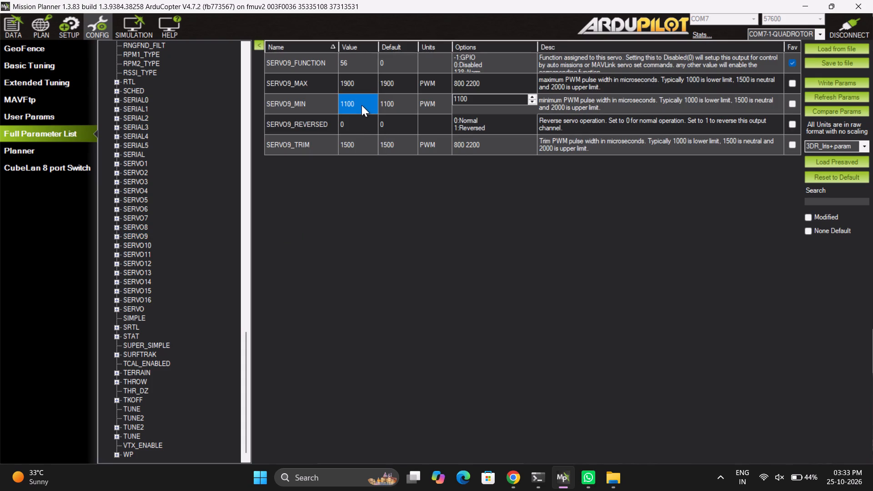
pyautogui.write('800')
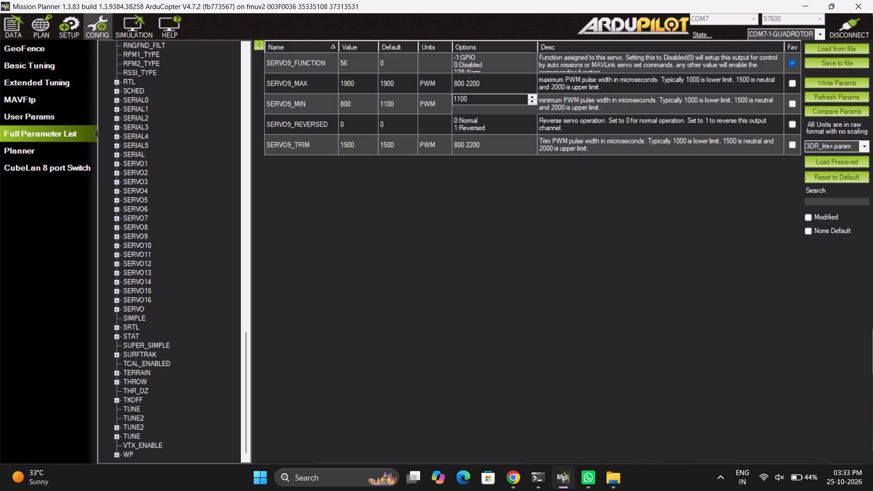
pyautogui.click(359, 83)
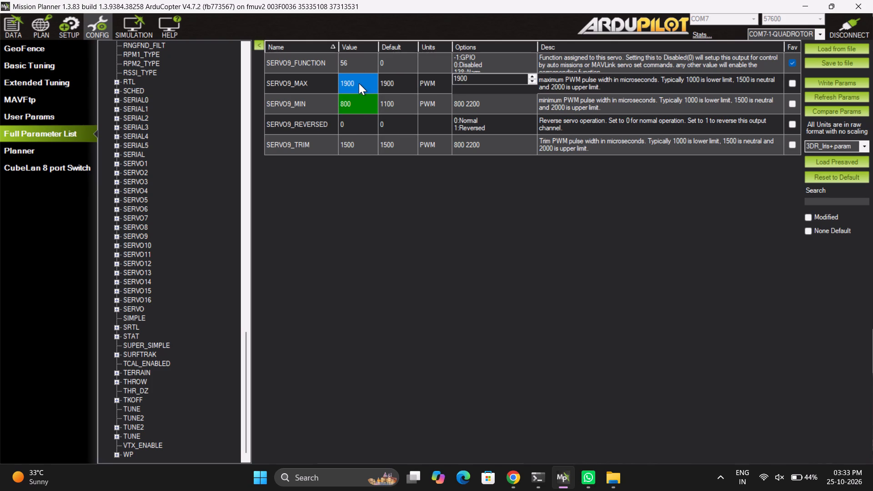
pyautogui.write('2200')
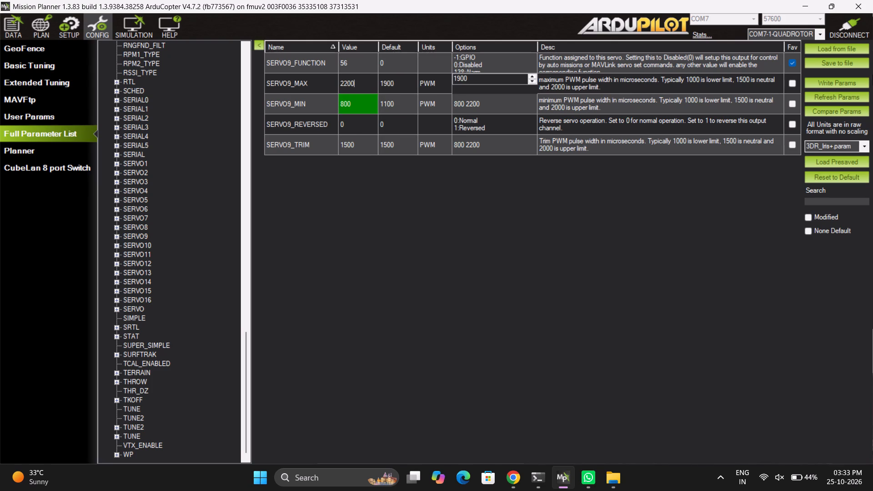
# Write the changed SERVO9_MIN and SERVO9_MAX parameters to the flight controller.
pyautogui.click(839, 80)
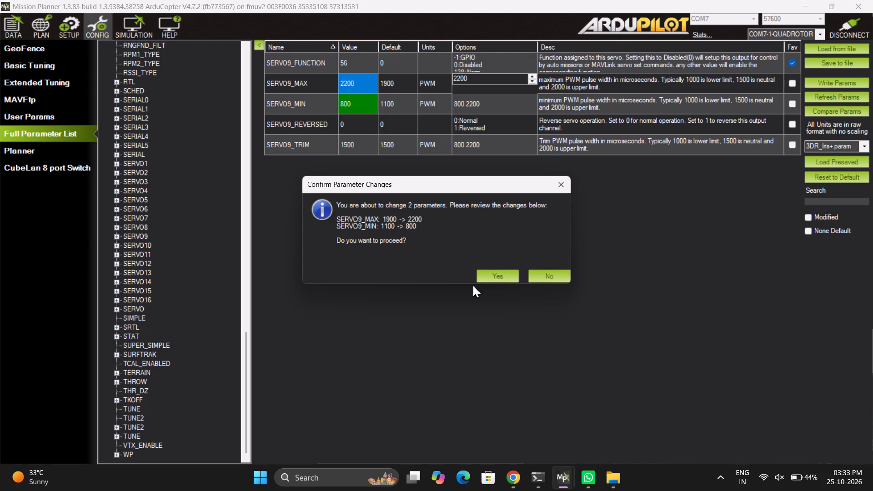
pyautogui.click(497, 277)
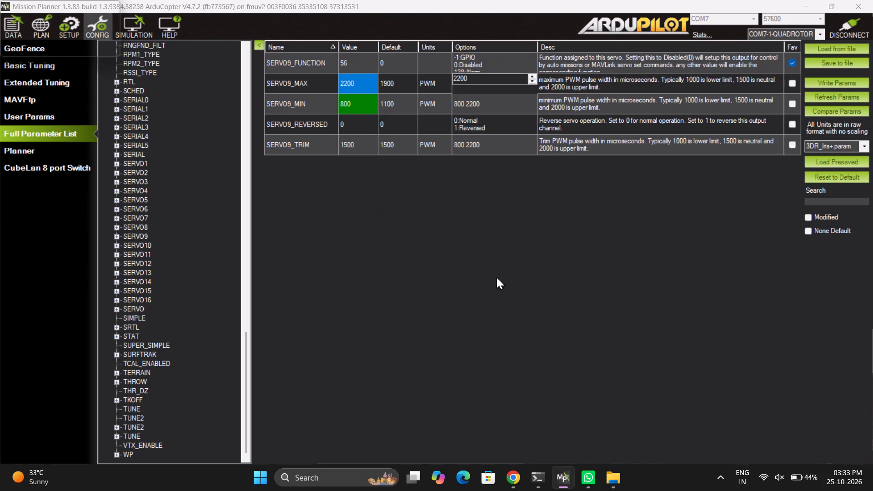
pyautogui.click(478, 250)
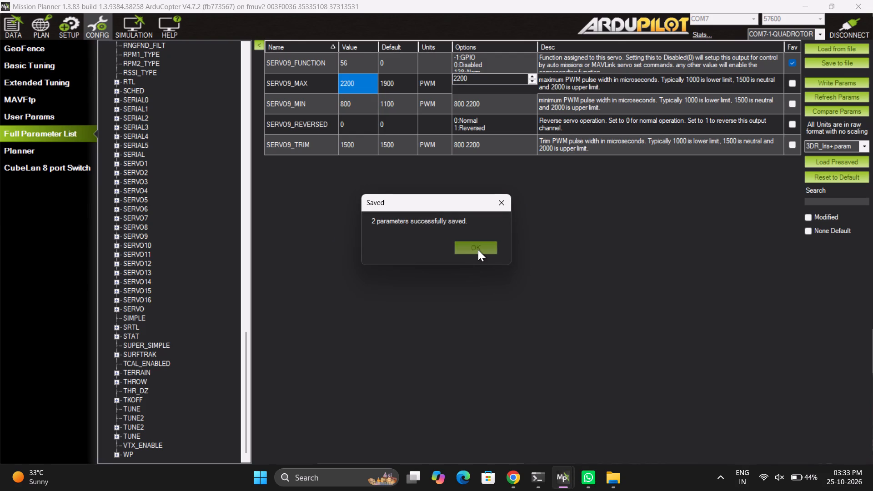
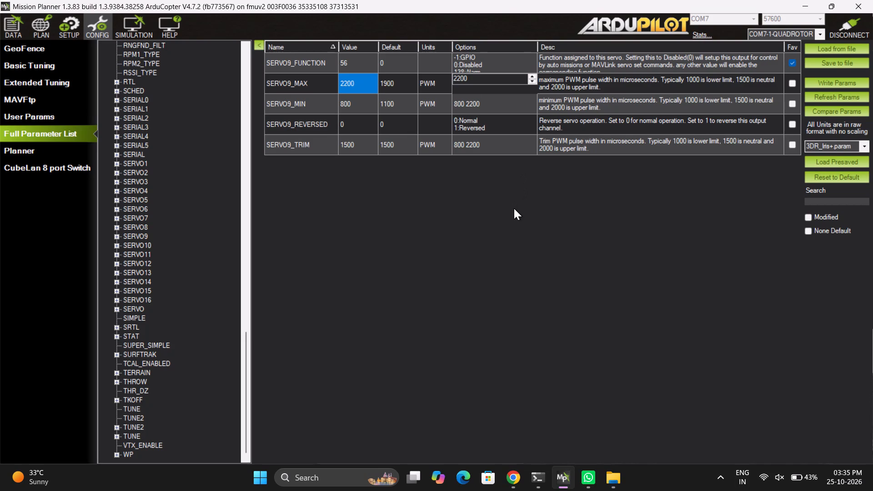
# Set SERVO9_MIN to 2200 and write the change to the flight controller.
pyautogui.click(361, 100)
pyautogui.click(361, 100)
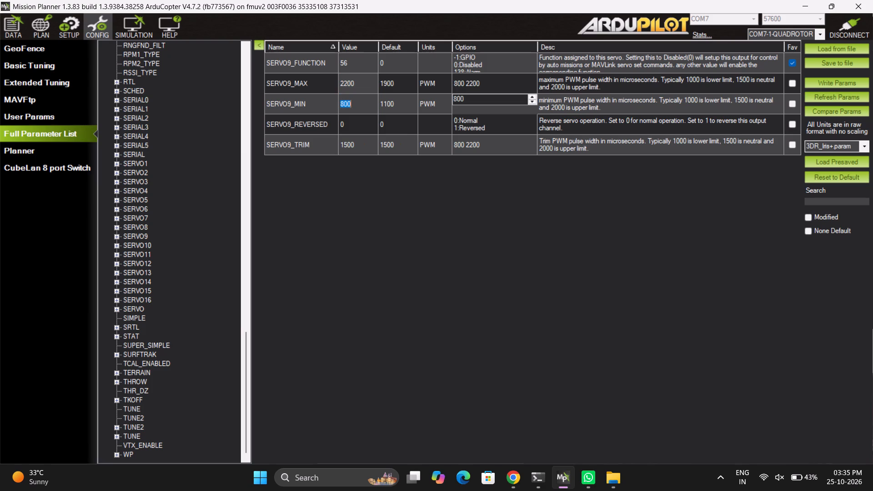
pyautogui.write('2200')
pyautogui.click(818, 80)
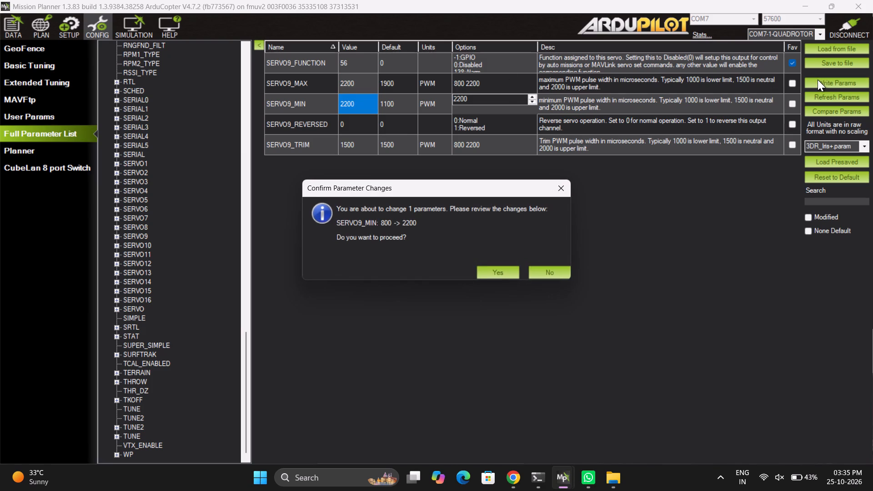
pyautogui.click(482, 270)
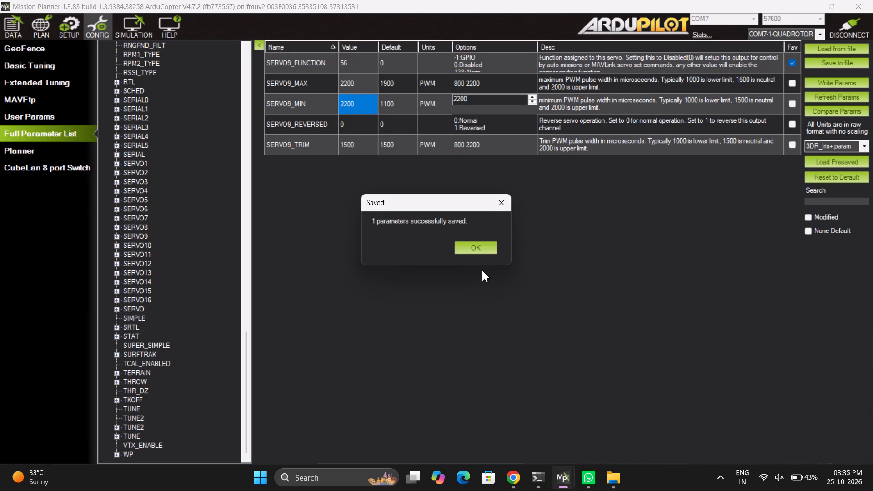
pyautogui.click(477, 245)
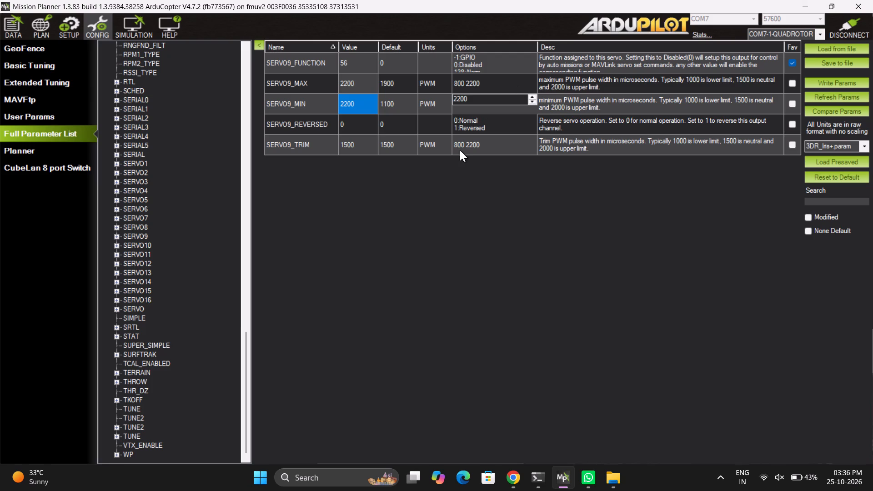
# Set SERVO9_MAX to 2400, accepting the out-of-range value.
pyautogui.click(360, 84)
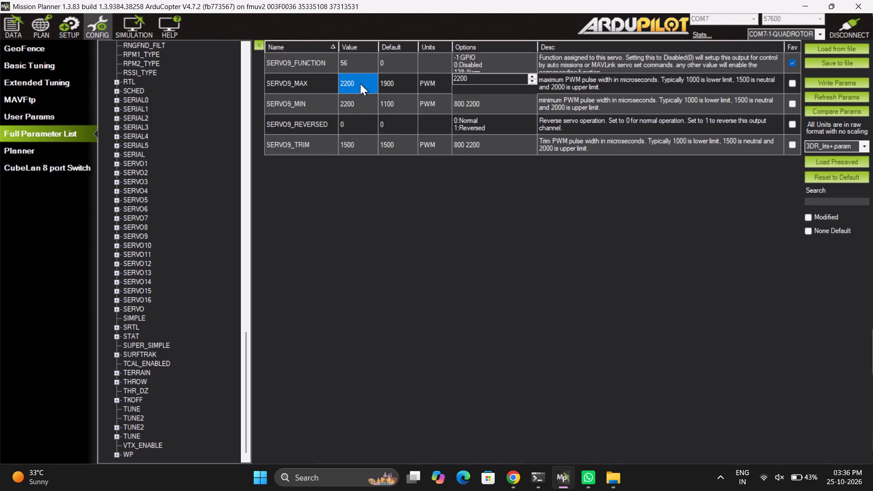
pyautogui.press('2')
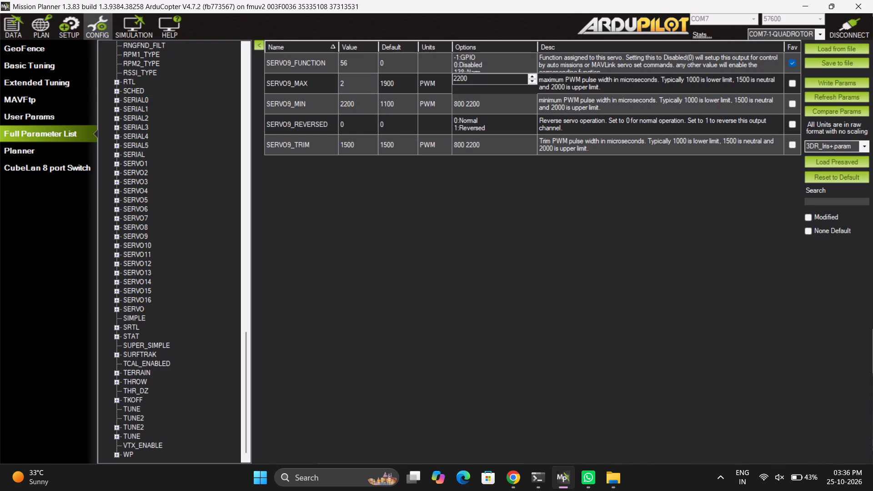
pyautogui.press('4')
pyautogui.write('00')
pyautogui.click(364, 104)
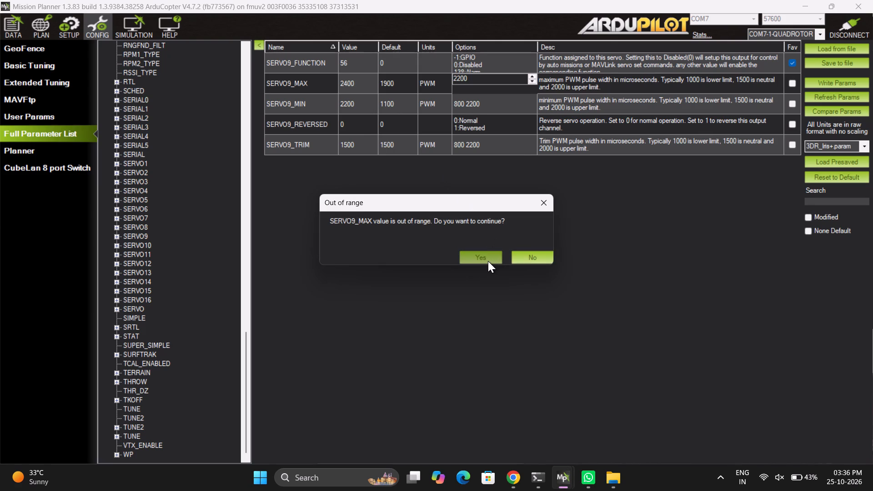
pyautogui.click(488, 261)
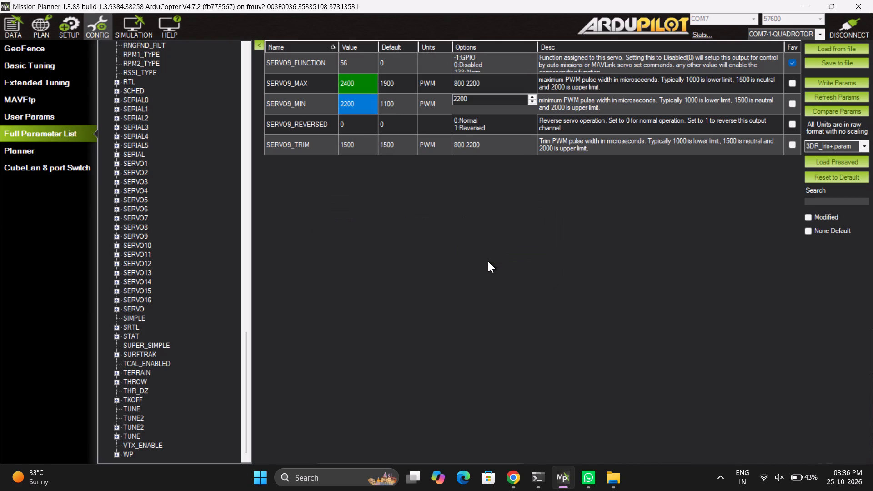
# Set SERVO9_MAX to 2200 and write the parameter to the flight controller.
pyautogui.click(366, 89)
pyautogui.click(366, 89)
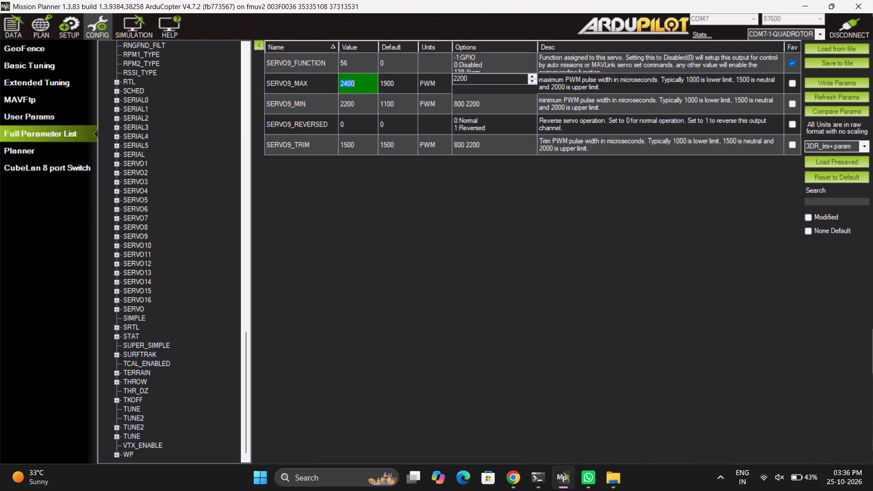
pyautogui.write('2200')
pyautogui.click(824, 80)
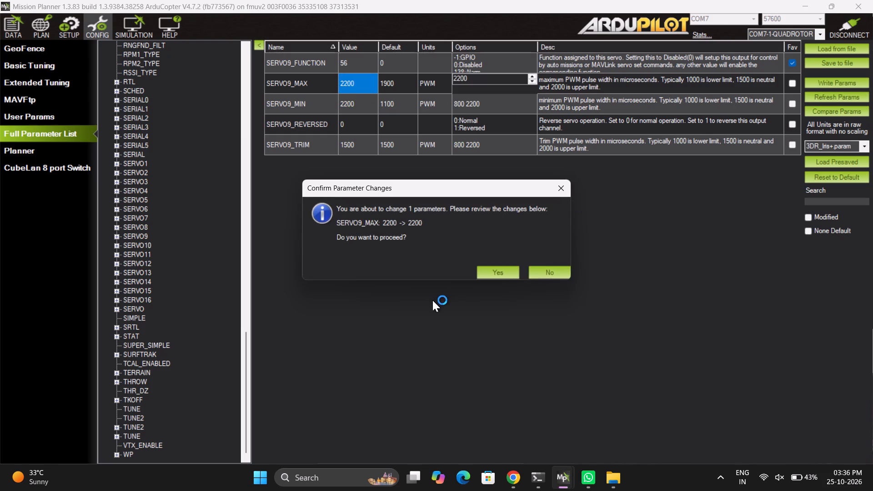
pyautogui.click(502, 272)
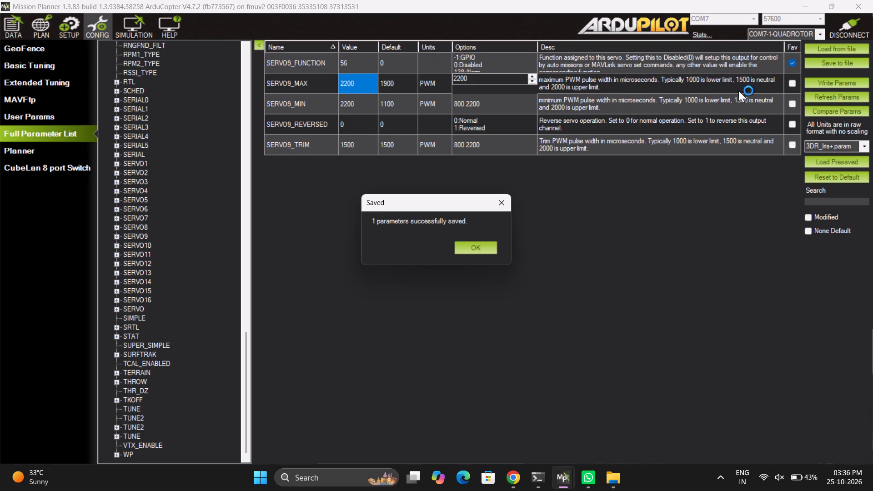
pyautogui.click(478, 249)
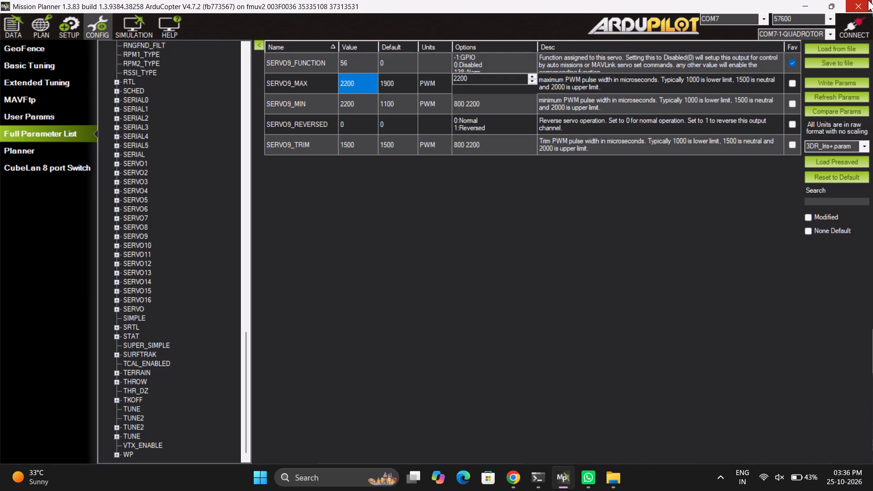
# Close and relaunch Mission Planner, and connect to the flight controller on COM7 at 57600 baud.
pyautogui.click(854, 1)
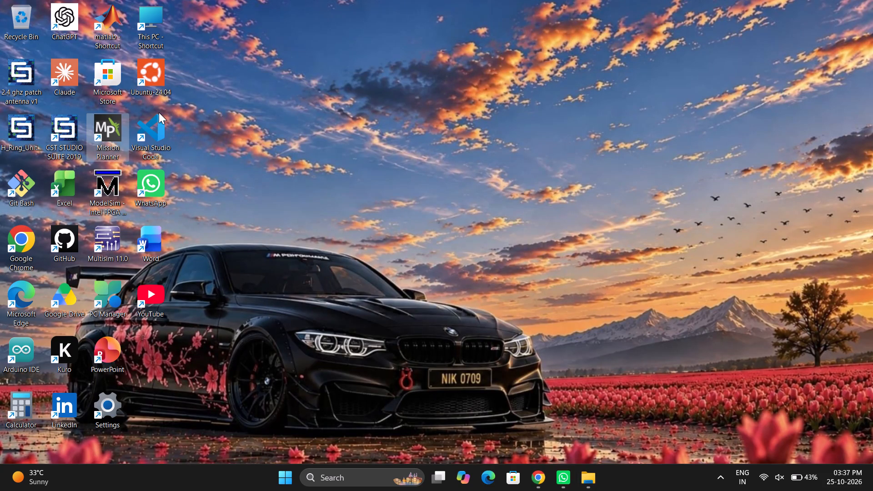
pyautogui.doubleClick(115, 130)
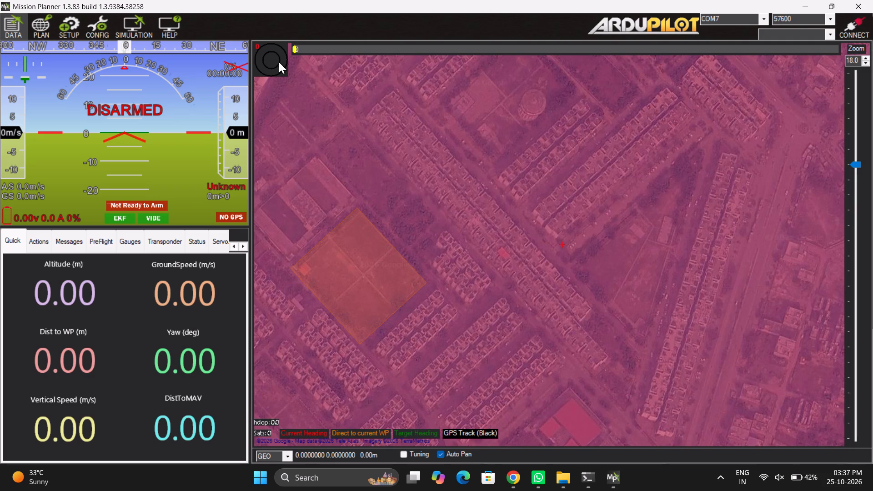
pyautogui.click(853, 32)
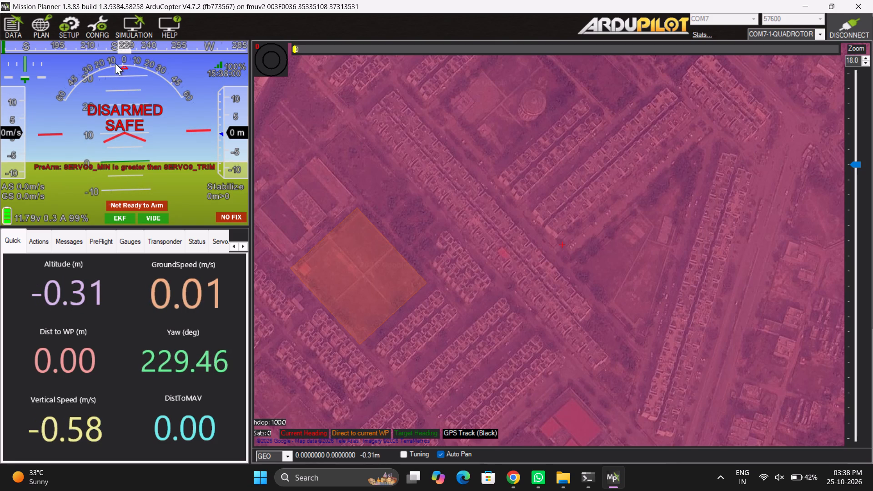
# Show the SERVO9 group in the full parameter list.
pyautogui.click(92, 23)
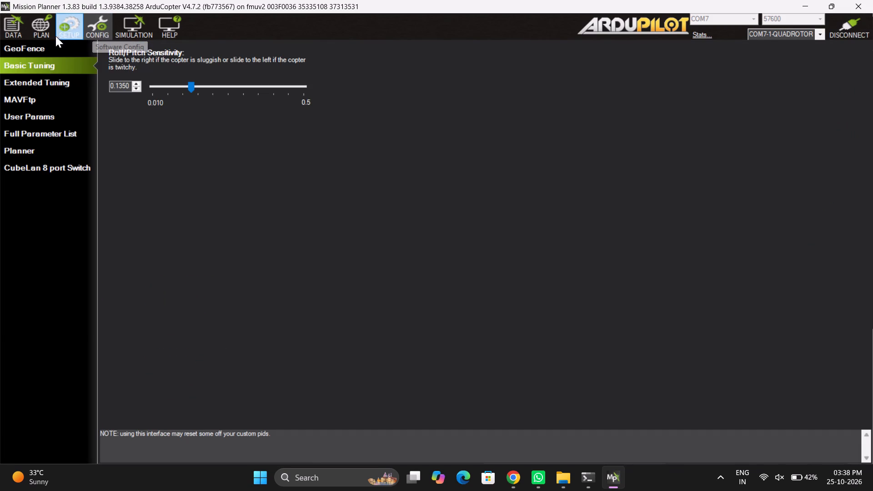
pyautogui.doubleClick(60, 33)
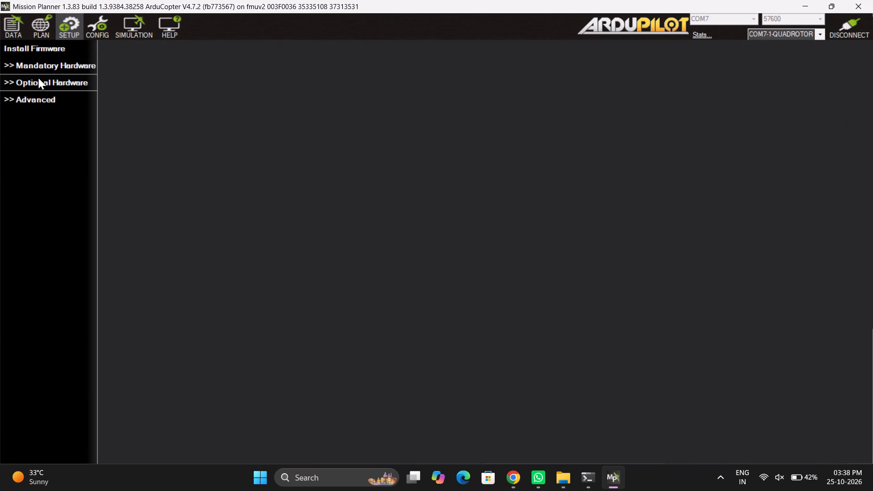
pyautogui.click(97, 27)
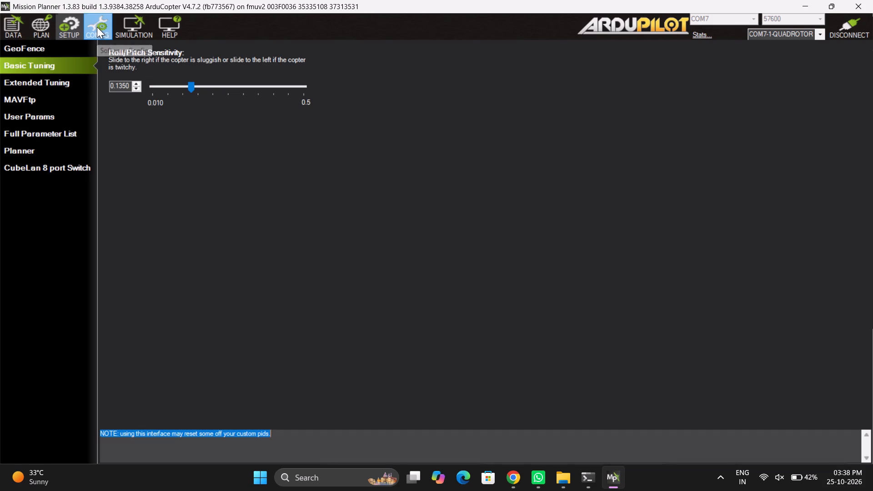
pyautogui.click(25, 132)
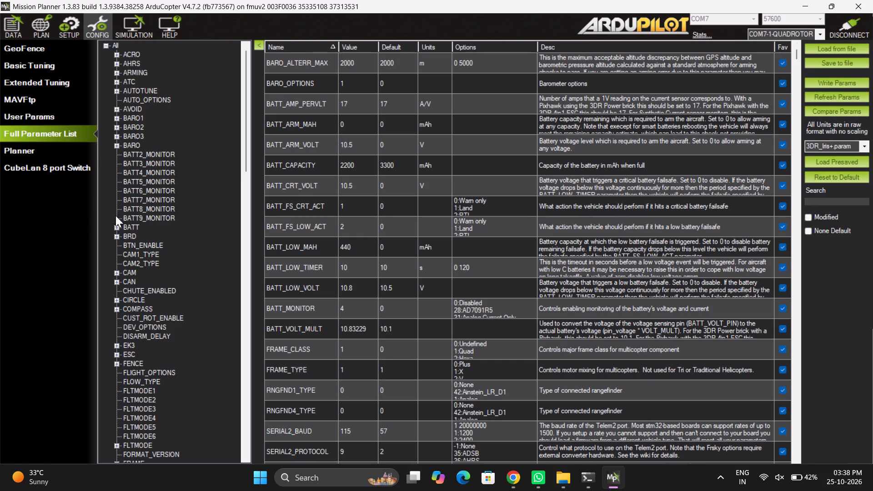
pyautogui.scroll(-10, 199, 277)
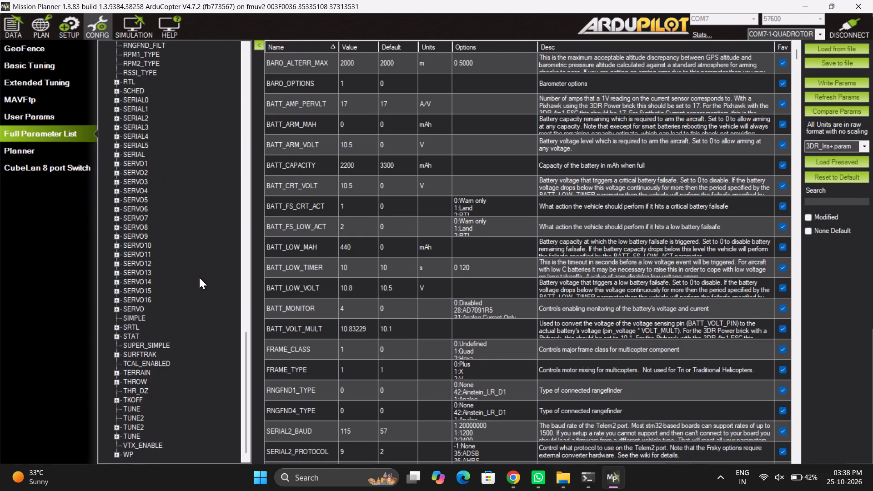
pyautogui.click(142, 235)
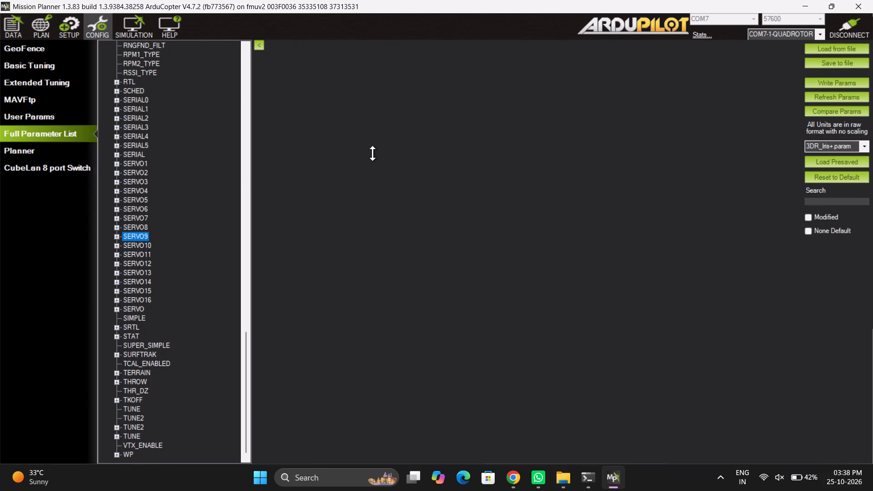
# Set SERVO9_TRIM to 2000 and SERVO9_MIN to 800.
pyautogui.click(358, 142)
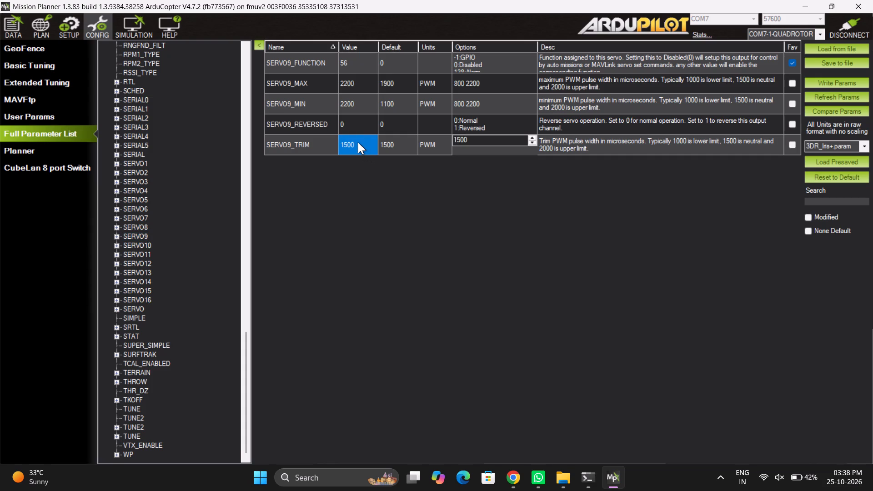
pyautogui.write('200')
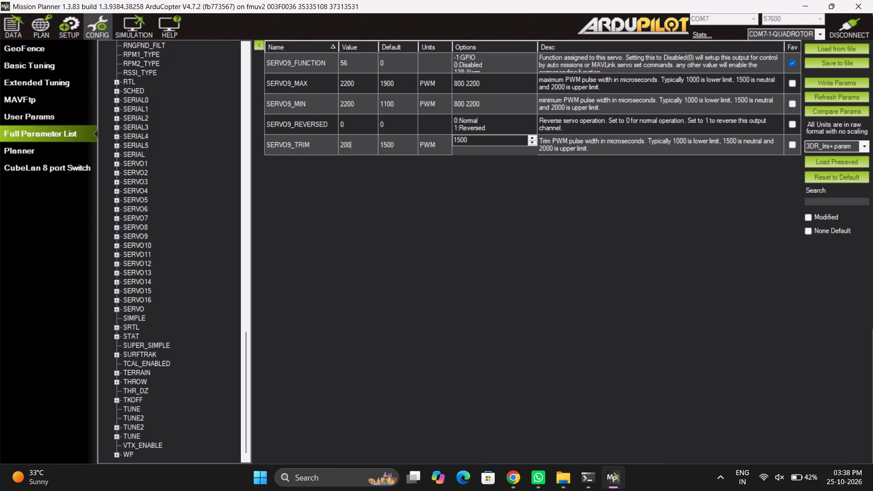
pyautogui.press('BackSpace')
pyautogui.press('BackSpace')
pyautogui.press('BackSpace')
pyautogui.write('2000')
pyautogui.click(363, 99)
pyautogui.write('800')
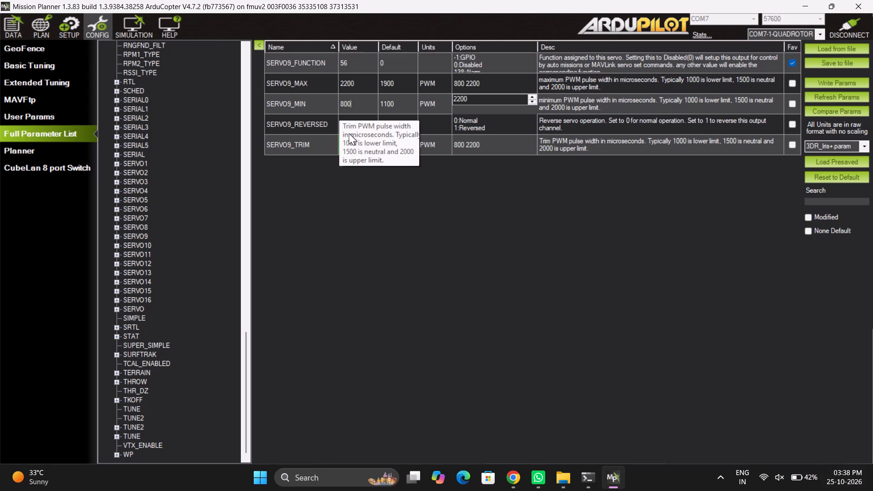
# Set SERVO9_TRIM to 1500 and SERVO9_MIN to 1100, and write both parameters to the flight controller.
pyautogui.click(361, 149)
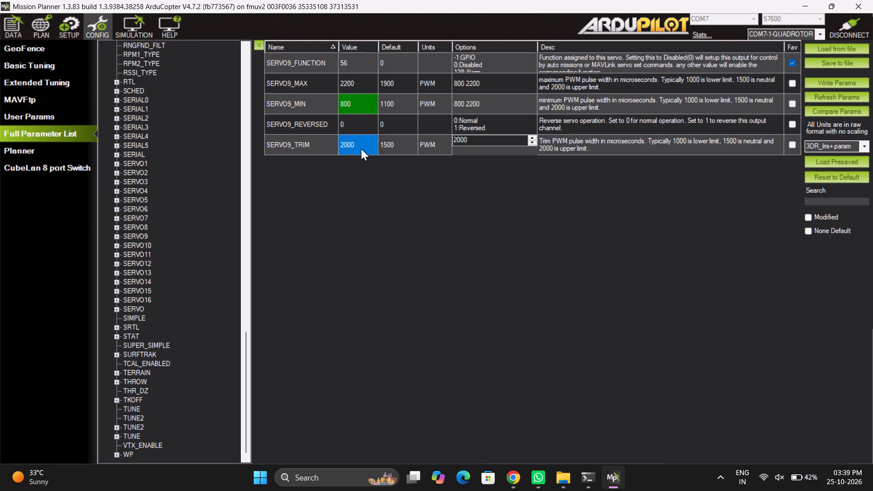
pyautogui.write('1500')
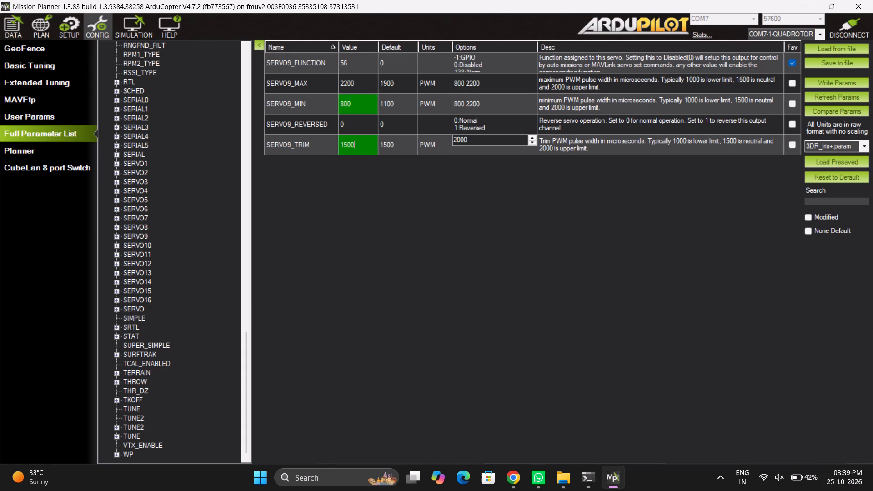
pyautogui.click(358, 105)
pyautogui.write('1100')
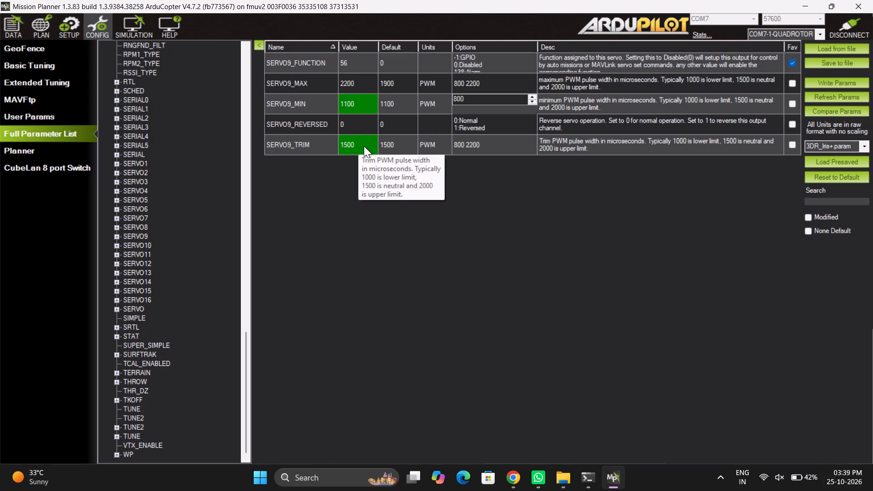
pyautogui.click(821, 80)
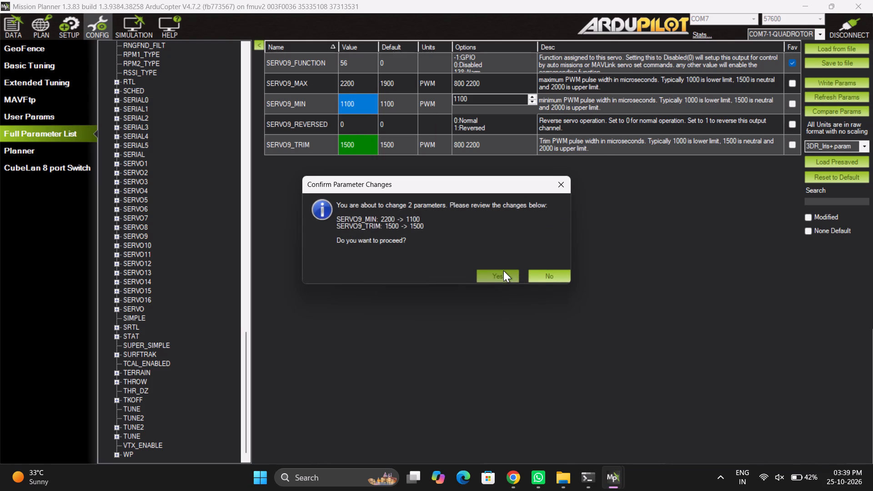
pyautogui.click(504, 270)
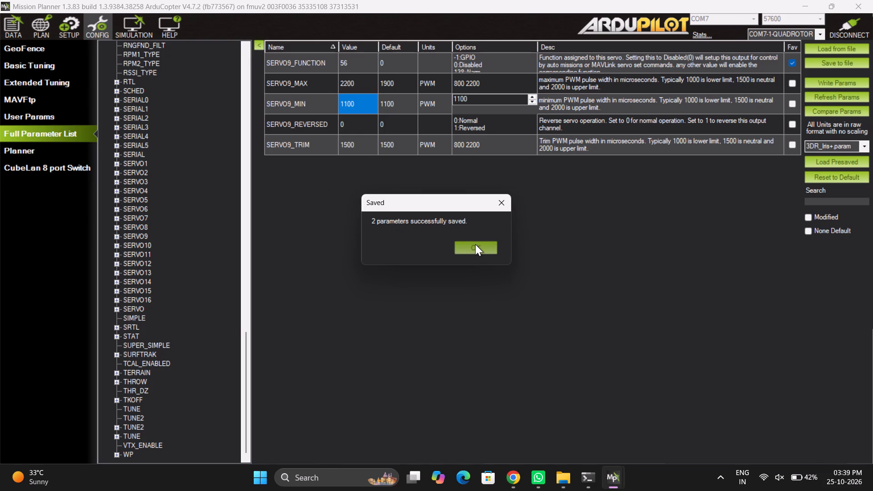
pyautogui.click(475, 245)
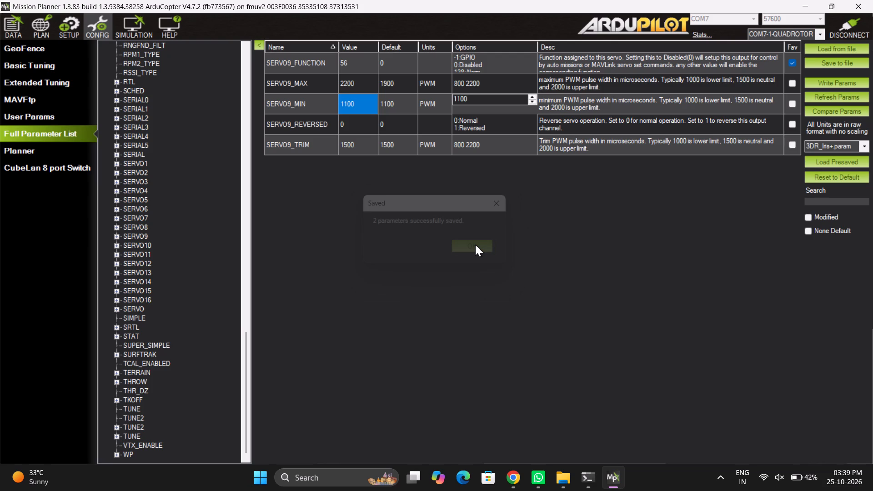
# Set SERVO9_MIN to 800 and write the change to the flight controller.
pyautogui.click(351, 102)
pyautogui.write('800')
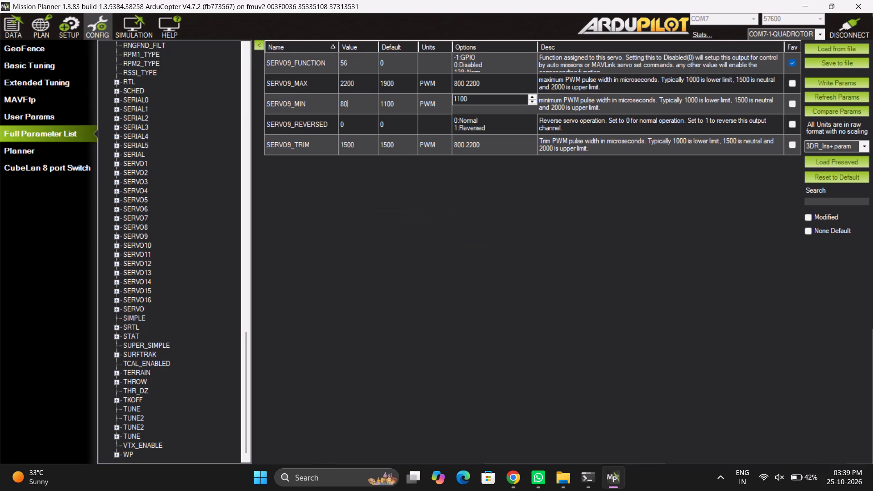
pyautogui.click(839, 80)
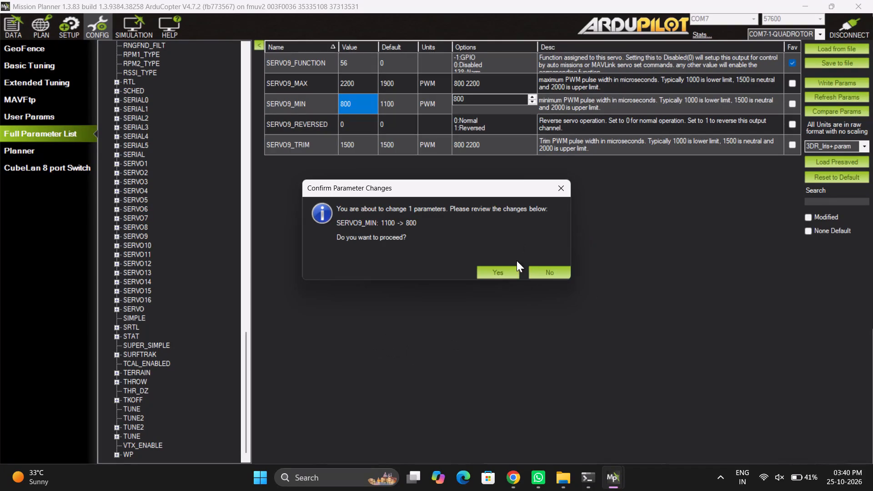
pyautogui.click(502, 271)
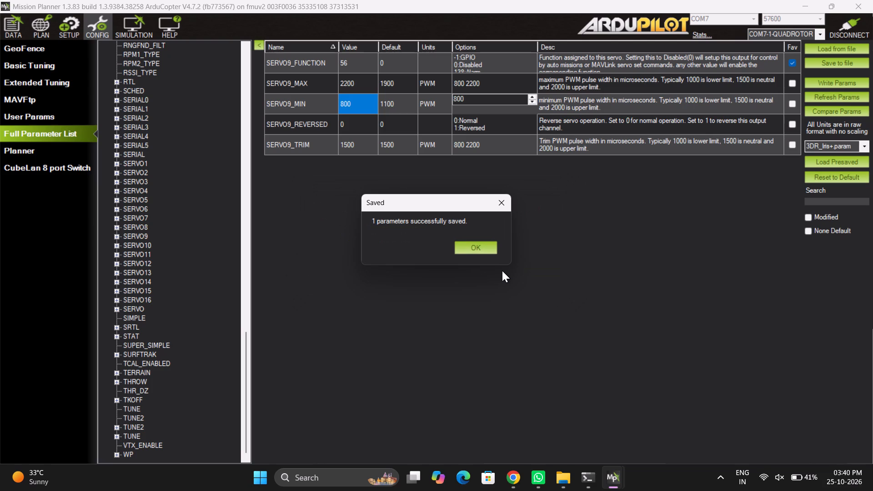
pyautogui.click(476, 243)
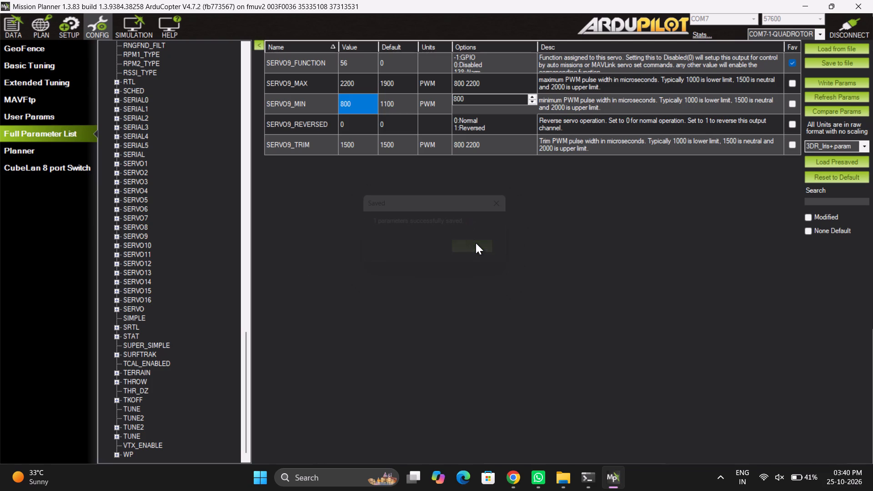
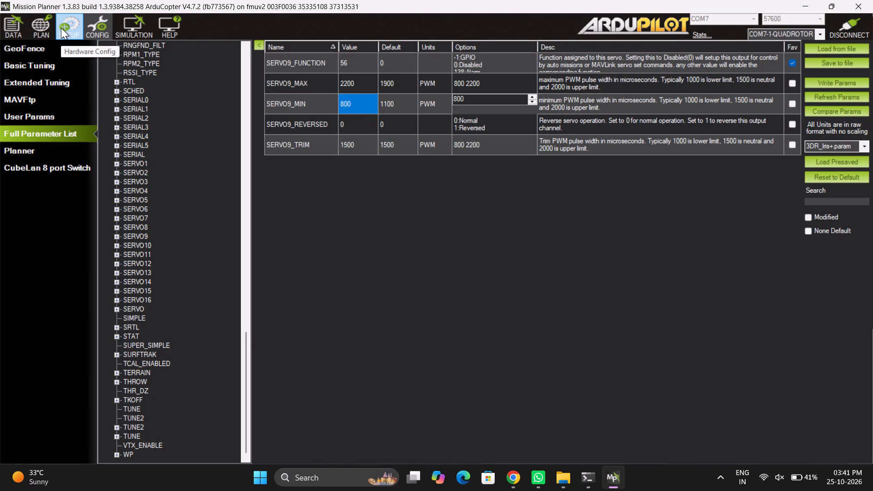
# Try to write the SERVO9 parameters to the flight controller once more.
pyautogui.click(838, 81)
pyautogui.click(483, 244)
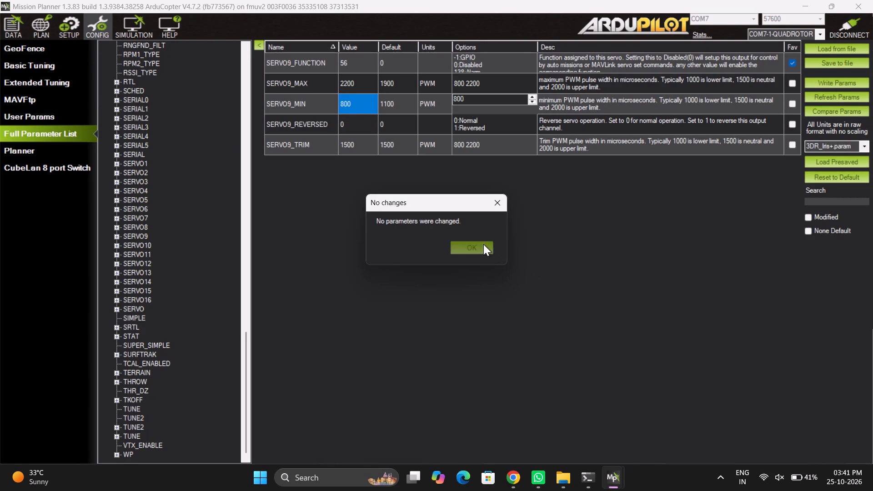
# In the RC6 parameter group, set RC6_MIN to 1100 and write the change to the flight controller.
pyautogui.scroll(4, 140, 230)
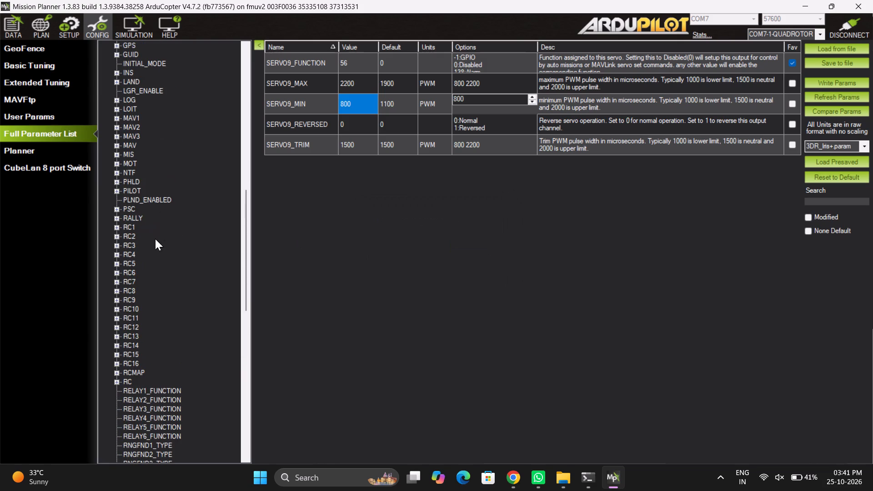
pyautogui.click(131, 271)
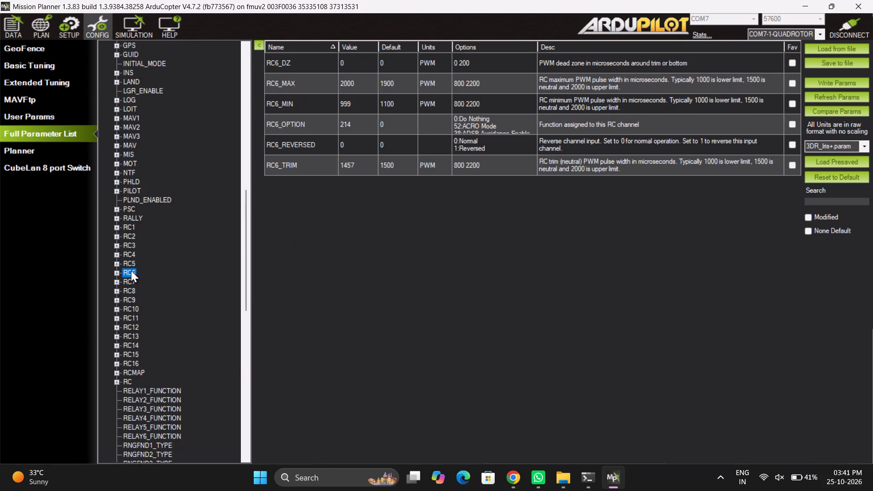
pyautogui.click(368, 79)
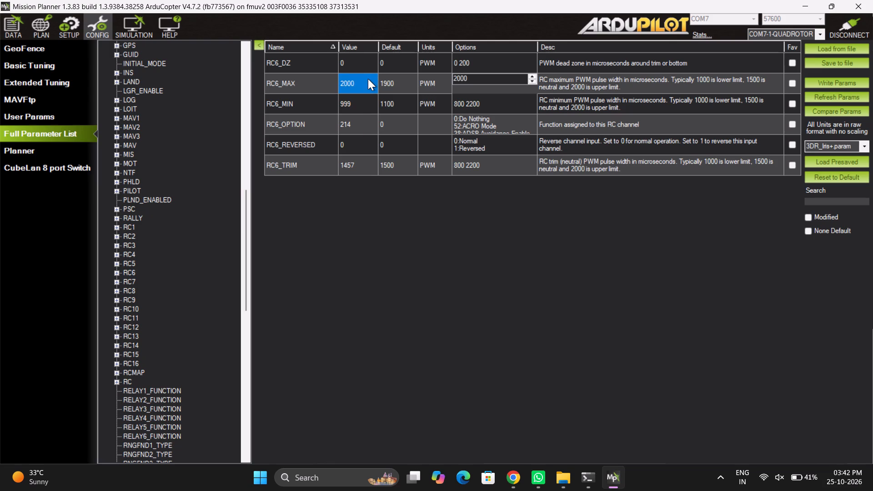
pyautogui.click(358, 103)
pyautogui.write('1100')
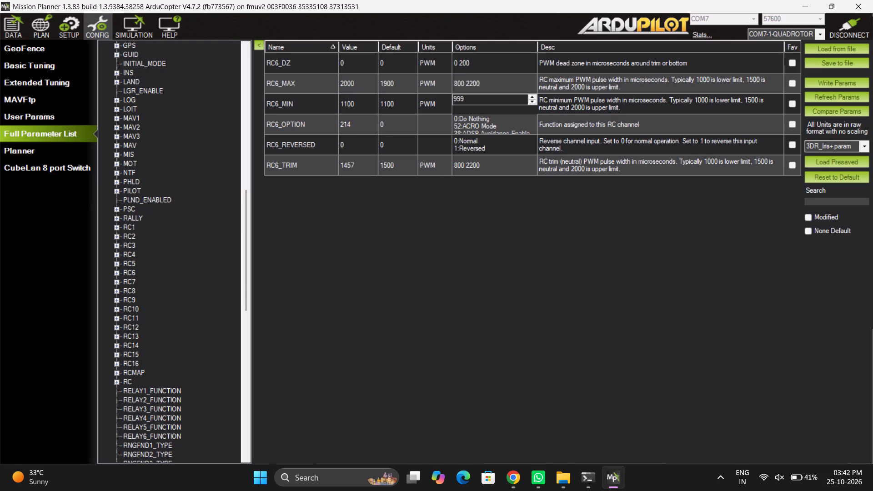
pyautogui.click(835, 78)
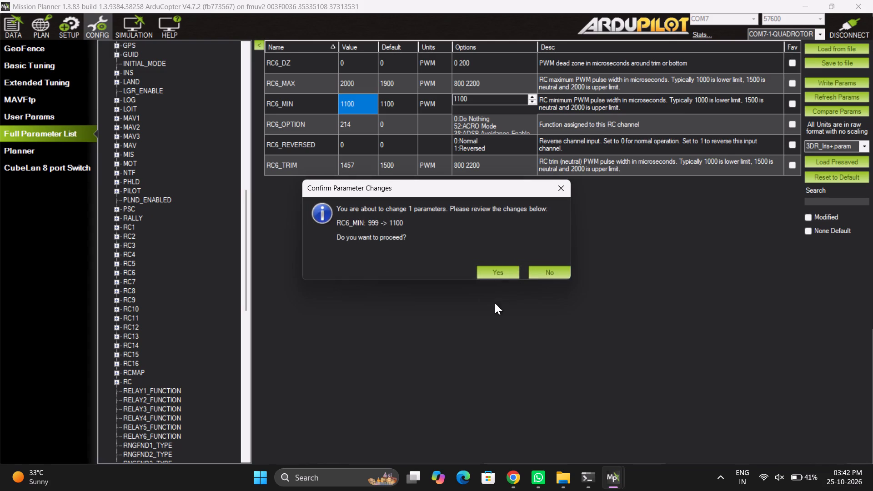
pyautogui.click(505, 273)
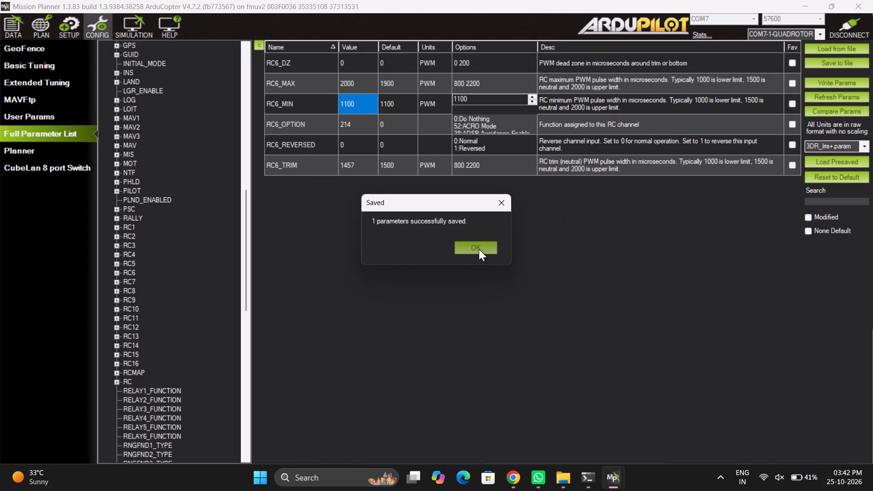
pyautogui.click(479, 249)
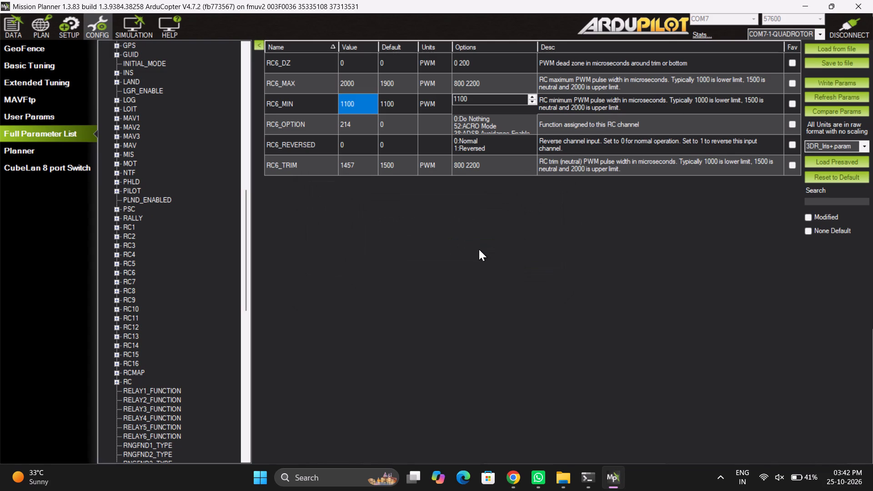
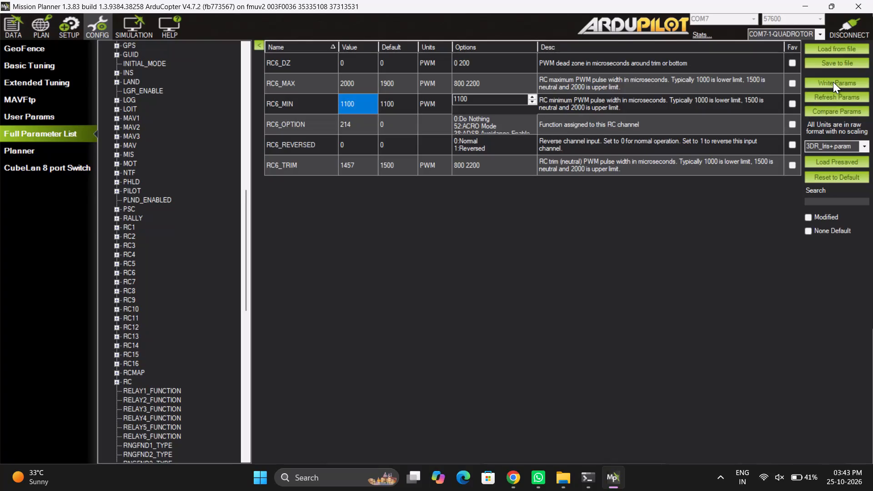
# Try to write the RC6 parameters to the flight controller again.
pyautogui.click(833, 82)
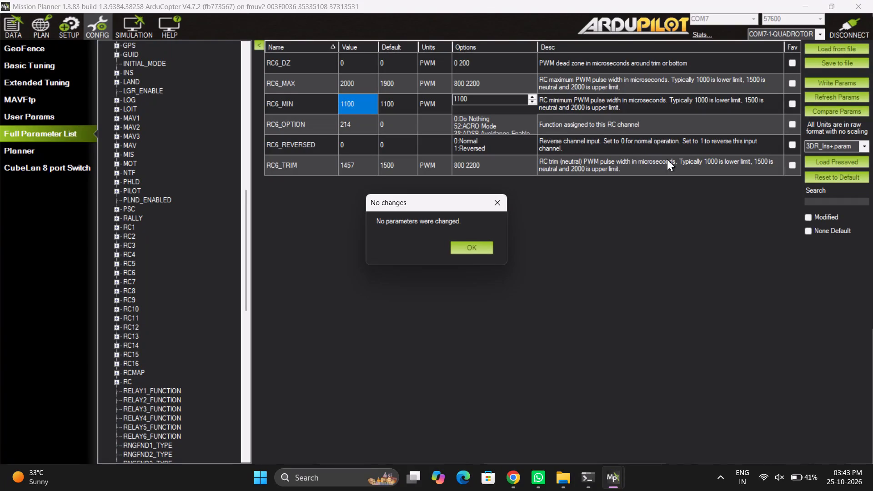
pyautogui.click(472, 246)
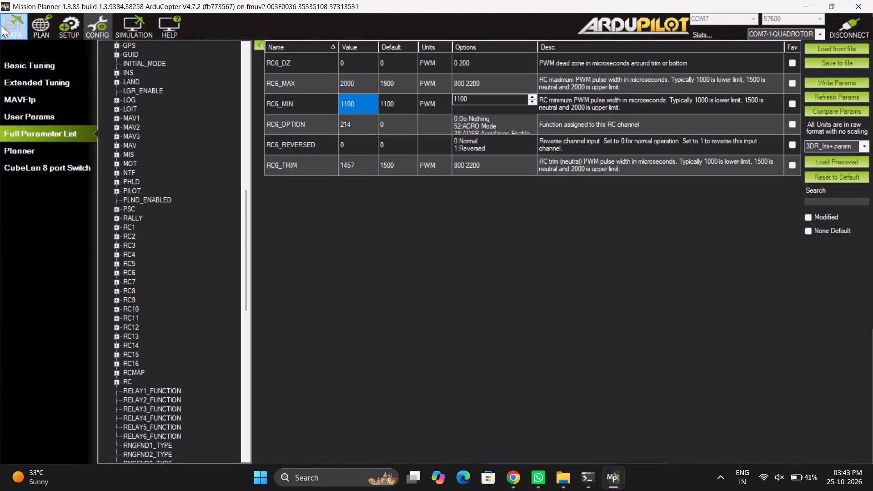
# Start the radio calibration in the mandatory hardware setup and proceed to recording the extreme positions of the RC sticks and switches.
pyautogui.click(1, 25)
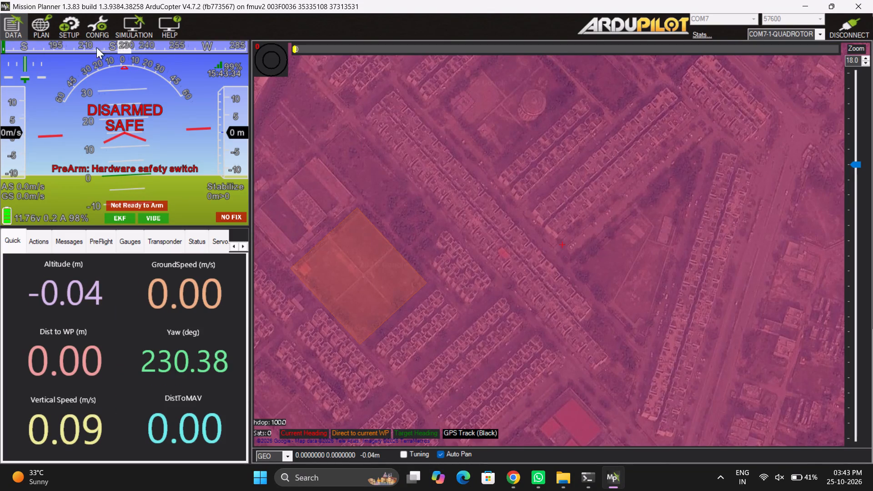
pyautogui.click(98, 29)
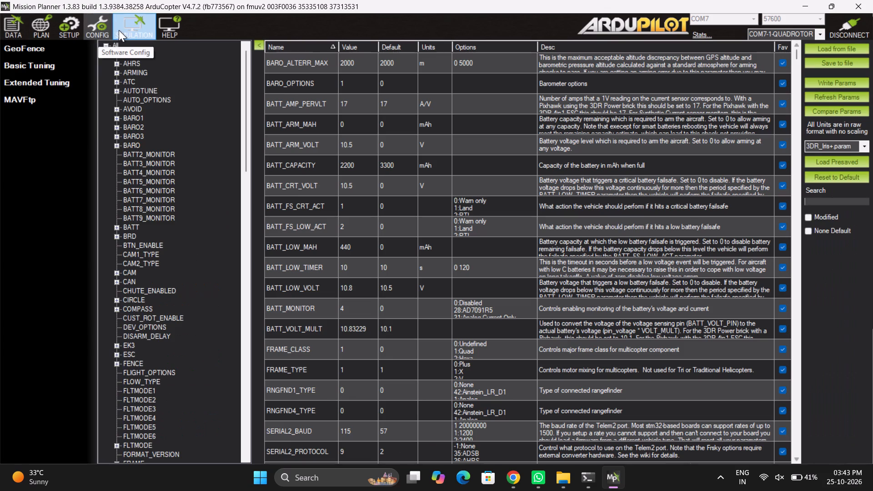
pyautogui.click(78, 31)
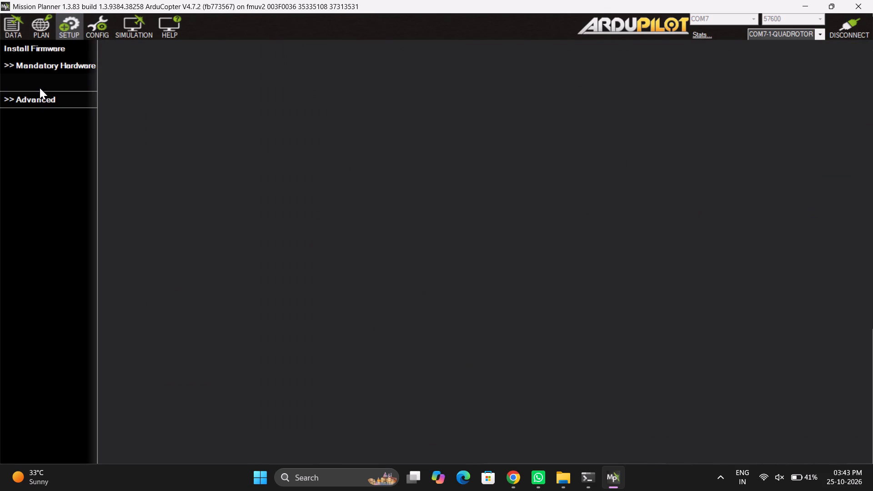
pyautogui.click(40, 71)
pyautogui.click(35, 133)
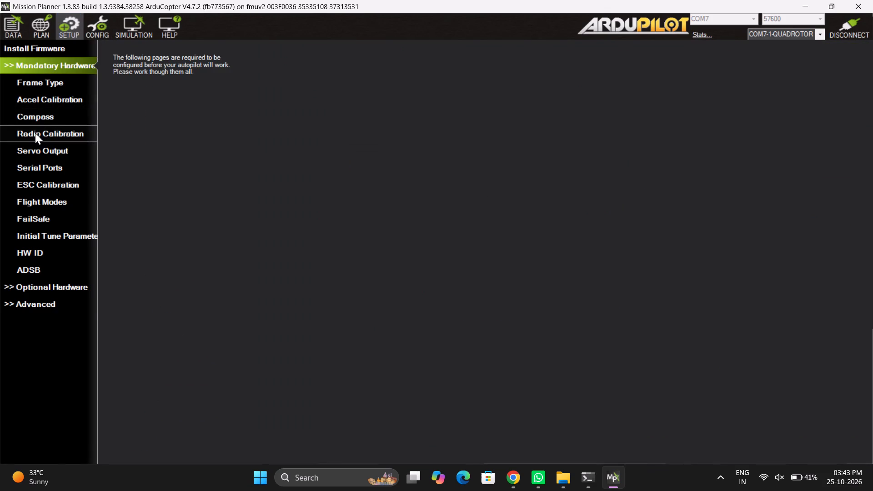
pyautogui.click(397, 231)
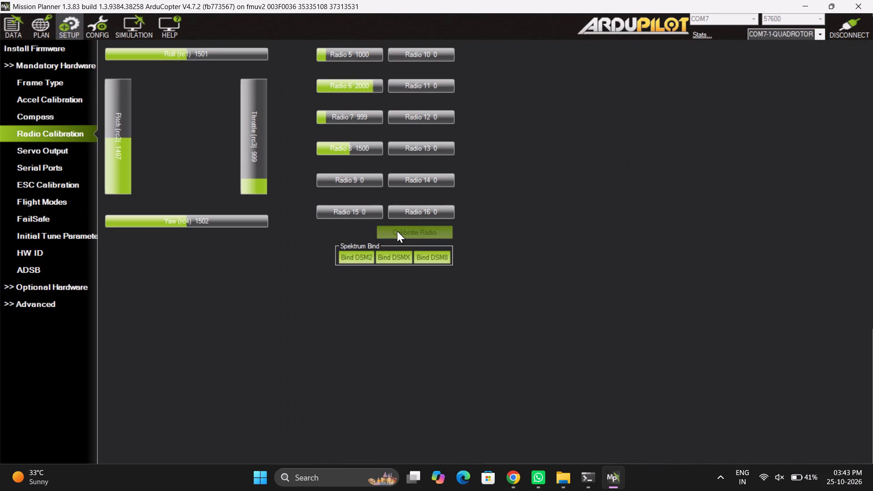
pyautogui.click(521, 249)
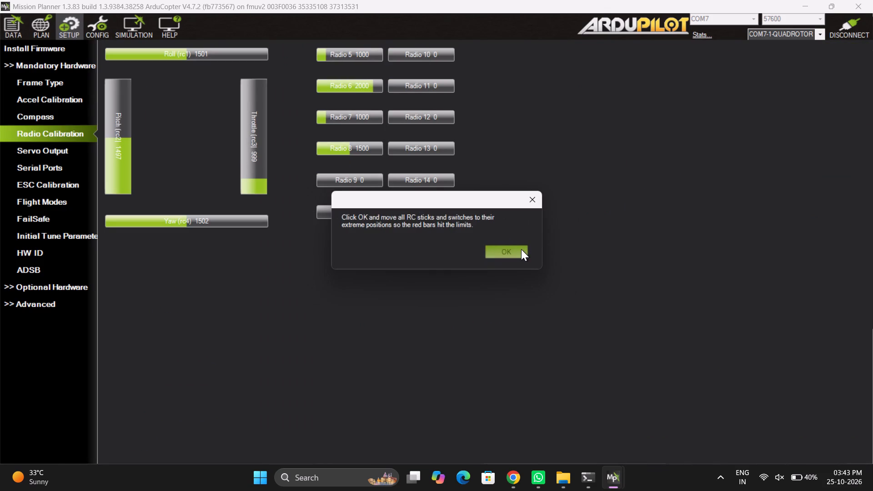
pyautogui.click(521, 249)
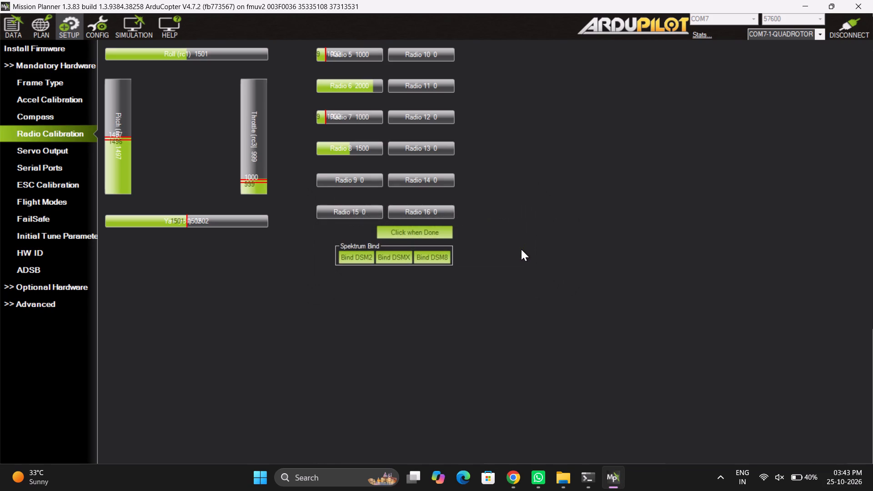
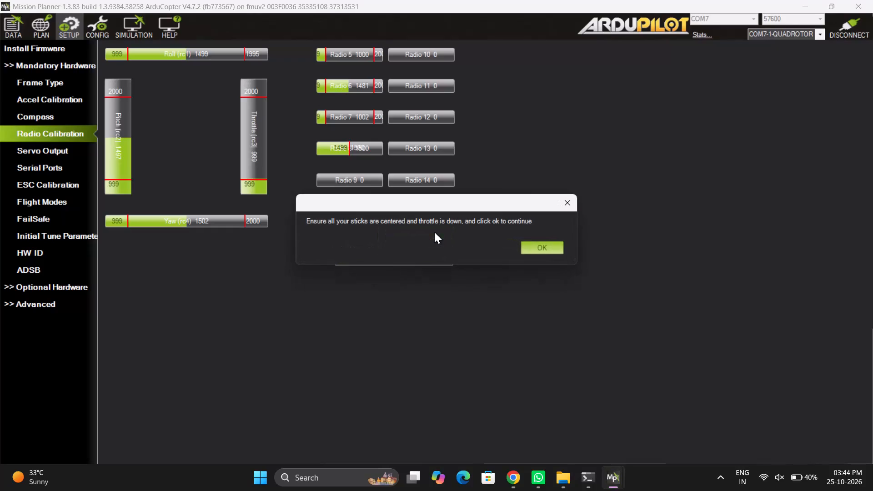
# Finish the radio calibration with sticks centred and throttle down, and accept the detected channel ranges.
pyautogui.click(529, 245)
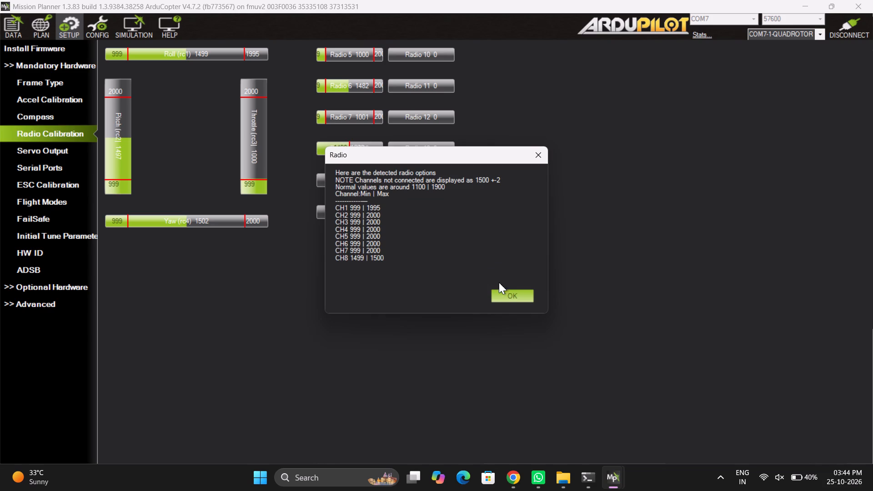
pyautogui.click(502, 296)
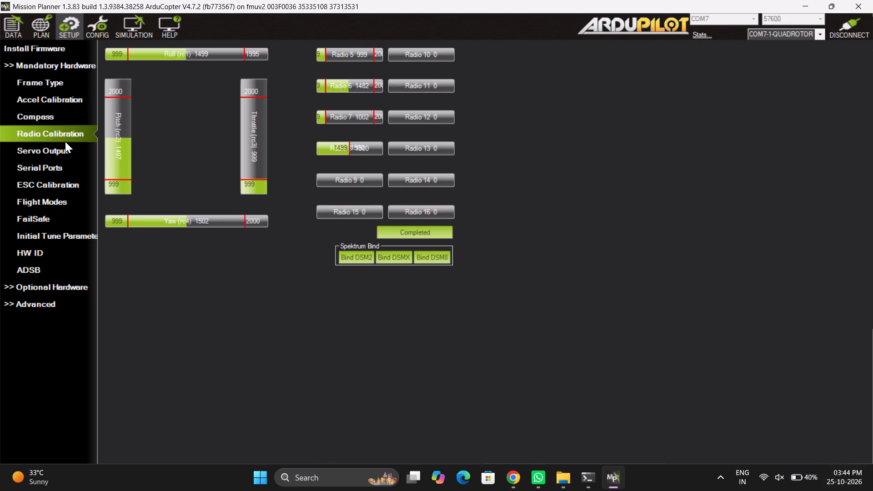
# Close Mission Planner and launch it again from the desktop.
pyautogui.tripleClick(863, 0)
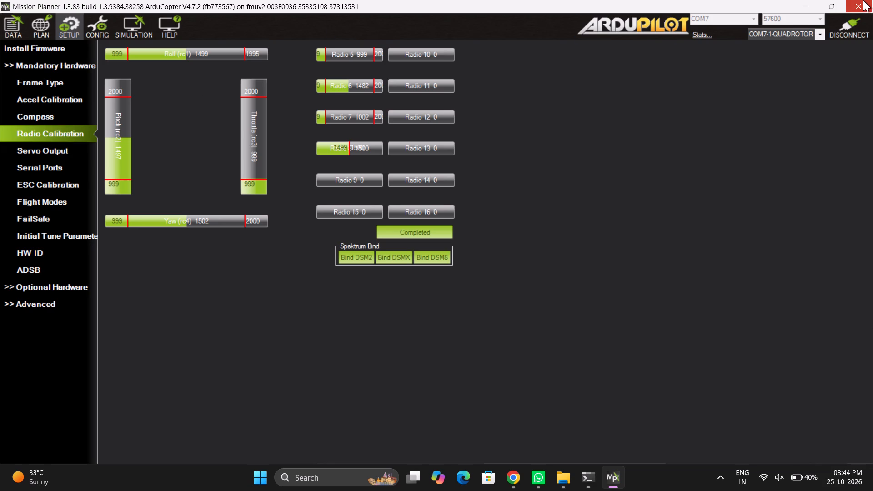
pyautogui.doubleClick(863, 0)
pyautogui.doubleClick(863, 0)
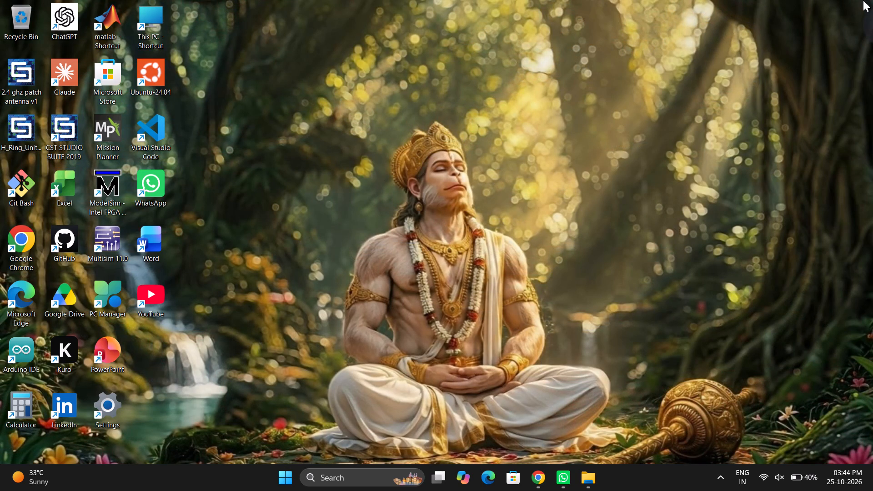
pyautogui.doubleClick(113, 135)
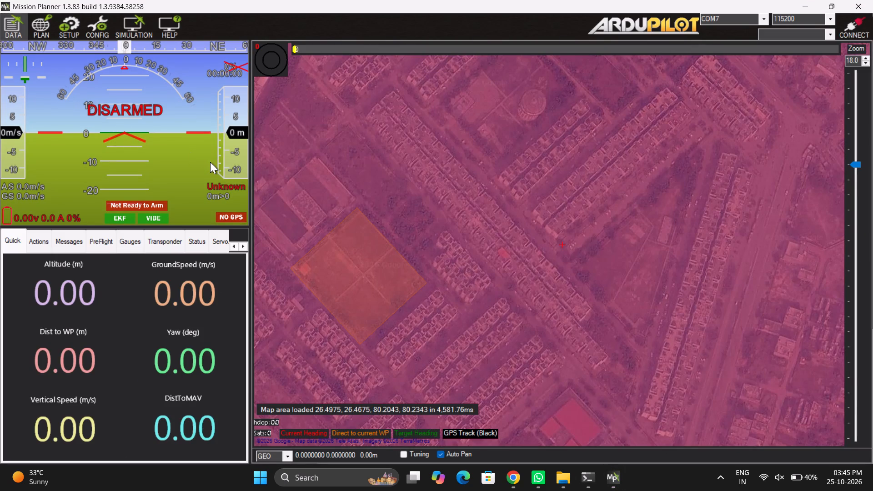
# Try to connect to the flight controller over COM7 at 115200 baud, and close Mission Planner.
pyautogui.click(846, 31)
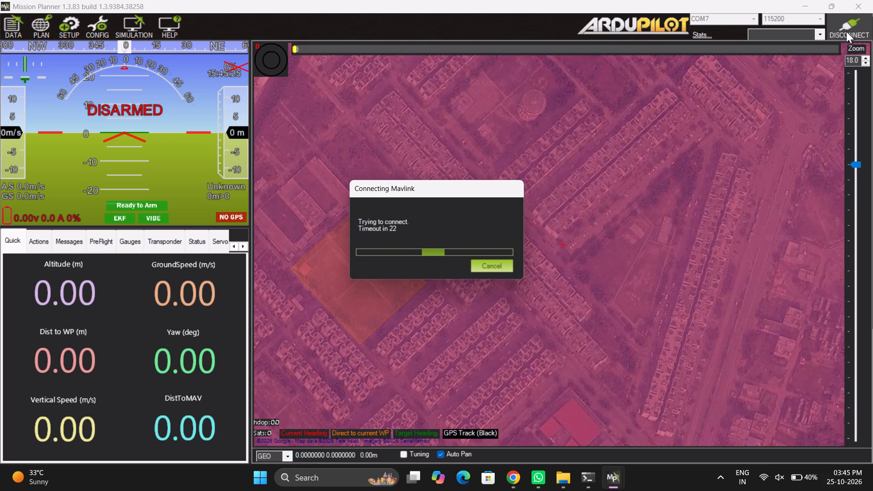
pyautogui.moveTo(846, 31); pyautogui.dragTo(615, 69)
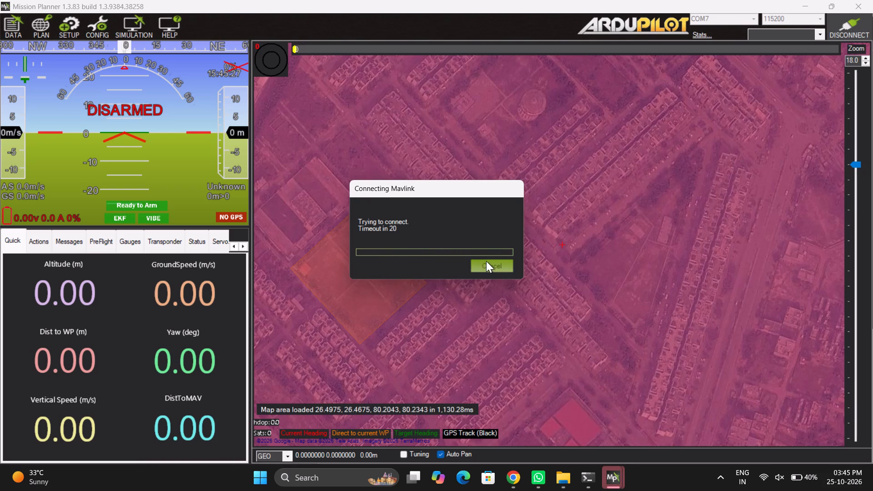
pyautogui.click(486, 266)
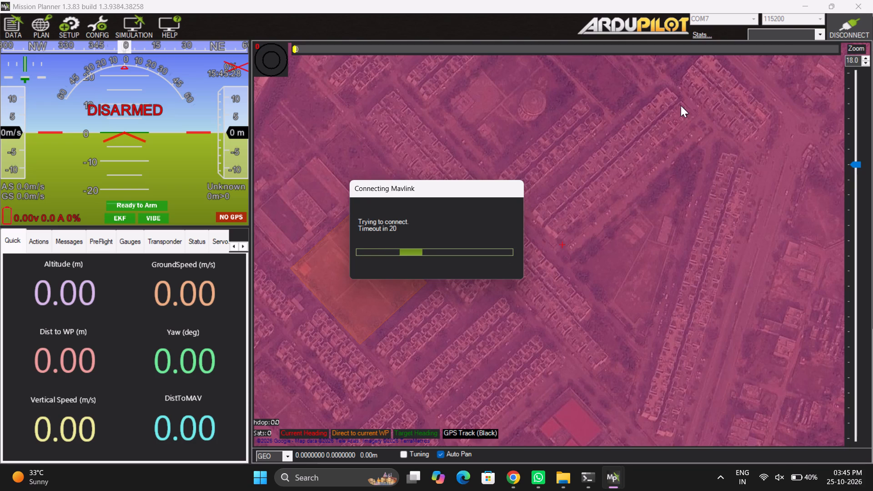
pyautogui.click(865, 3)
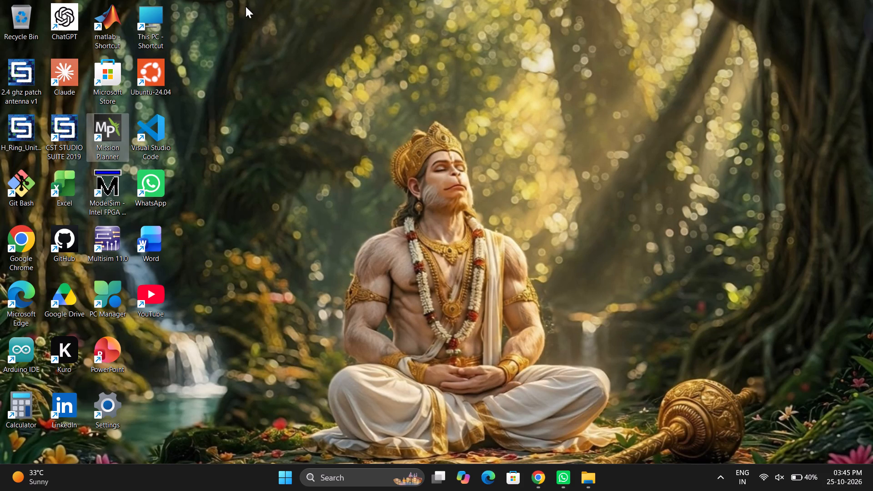
# Relaunch Mission Planner and start connecting to the flight controller with the port set to AUTO.
pyautogui.doubleClick(113, 129)
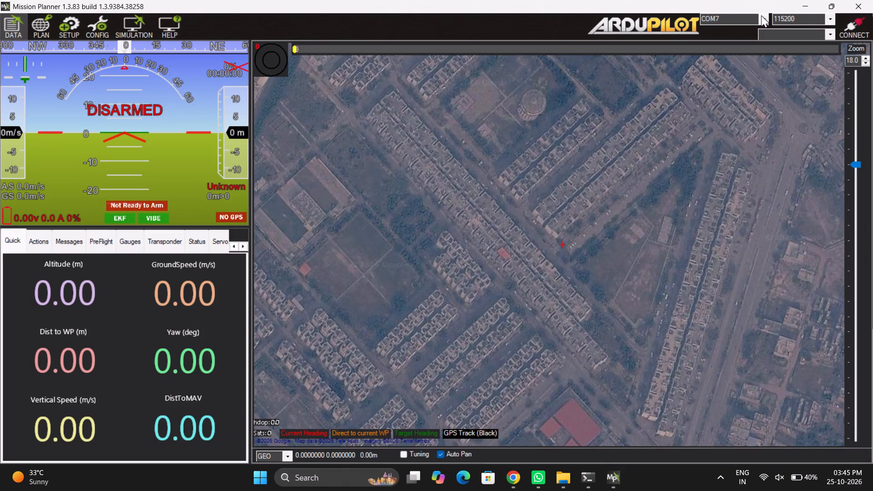
pyautogui.click(763, 15)
pyautogui.click(727, 26)
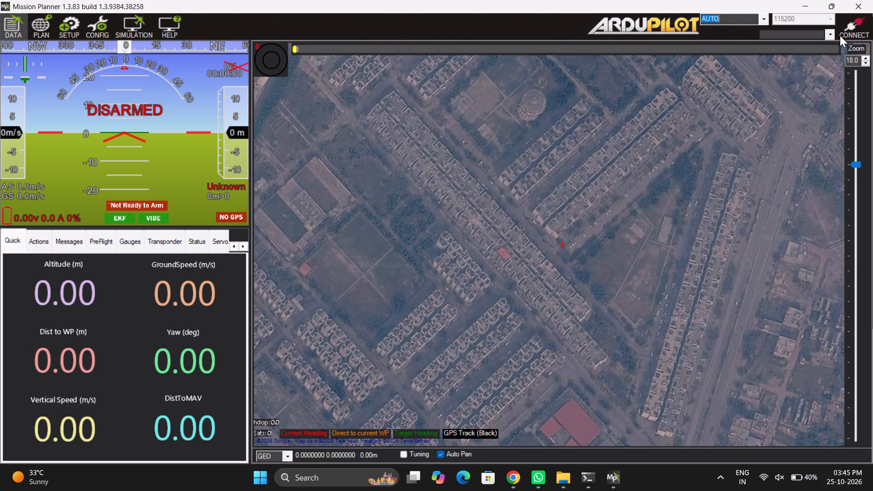
pyautogui.click(861, 22)
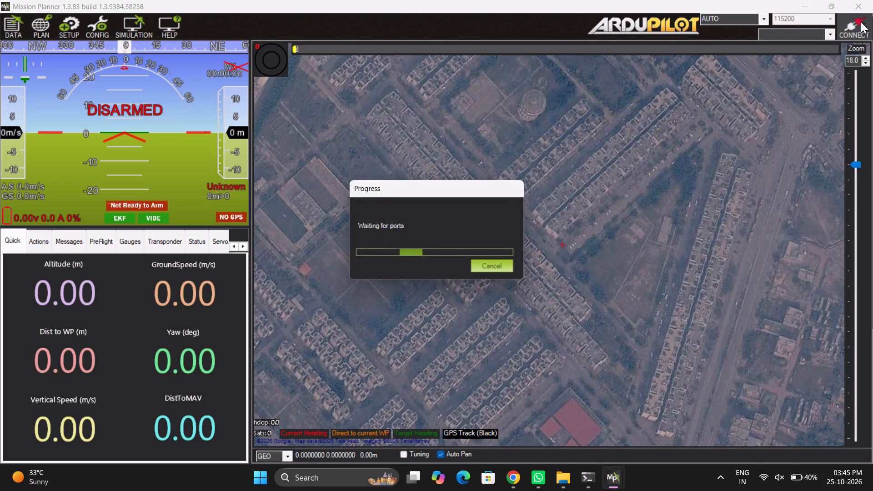